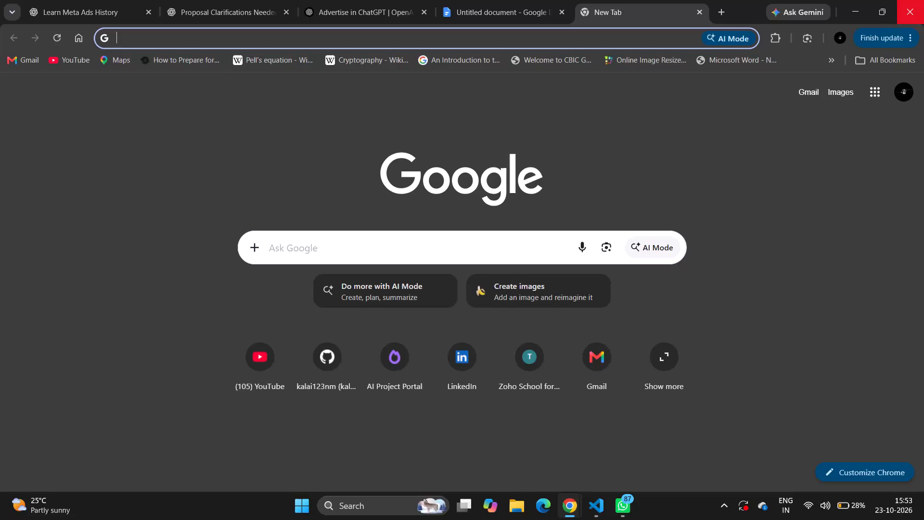
# Open the suggested Muthumani music video from DOROTHY on YouTube in Brave.
pyautogui.press('space')
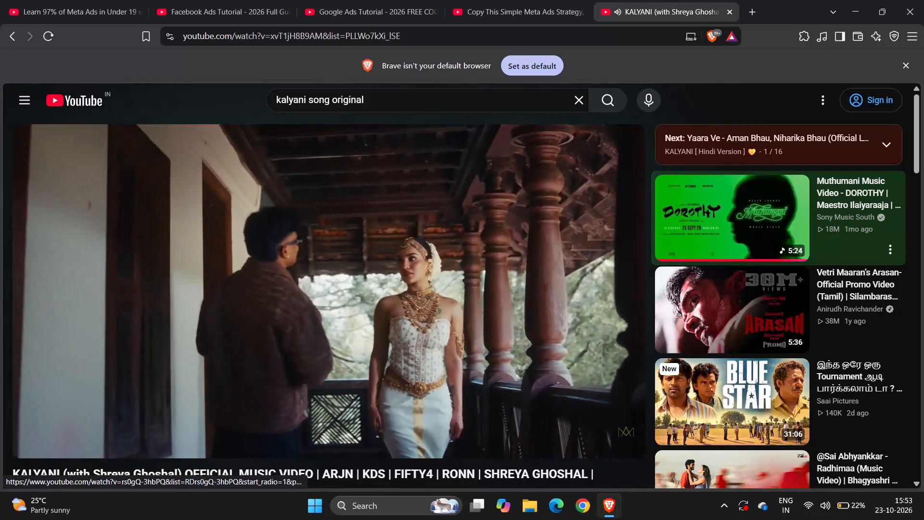
pyautogui.click(710, 215)
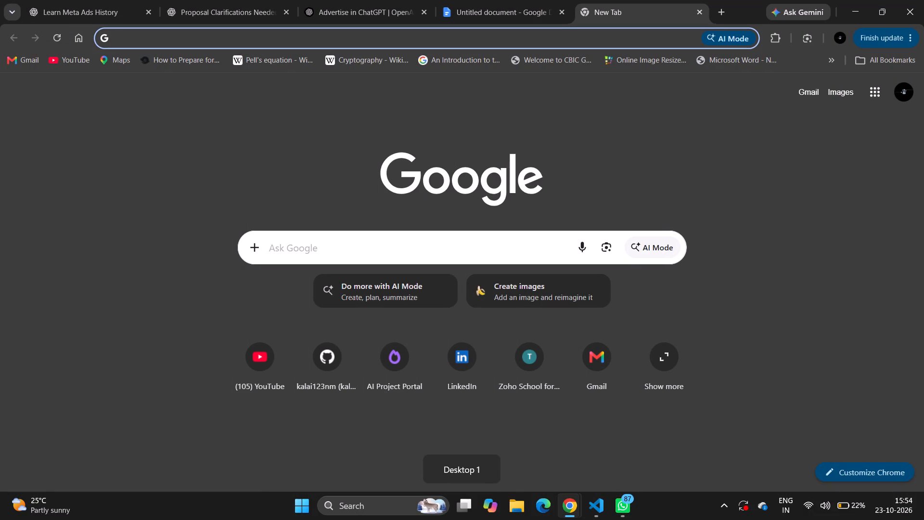
# Switch to Chrome and close the empty new tab.
pyautogui.click(699, 14)
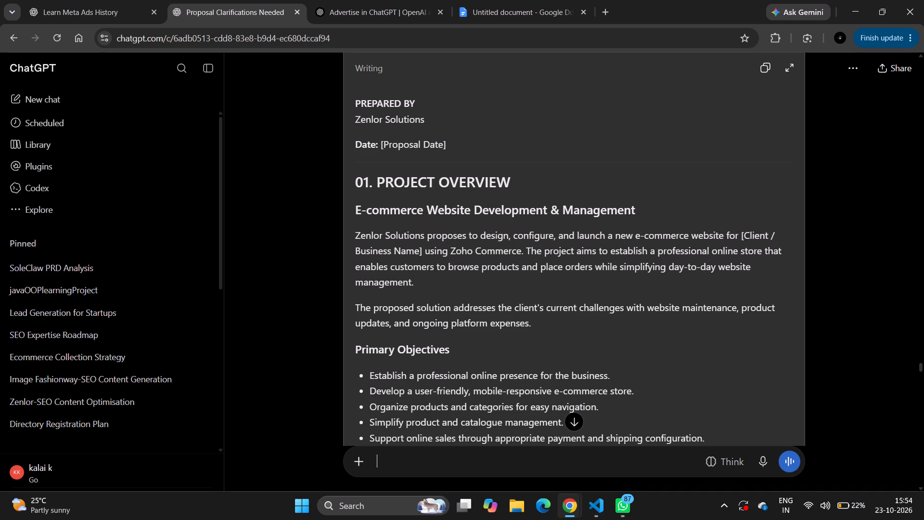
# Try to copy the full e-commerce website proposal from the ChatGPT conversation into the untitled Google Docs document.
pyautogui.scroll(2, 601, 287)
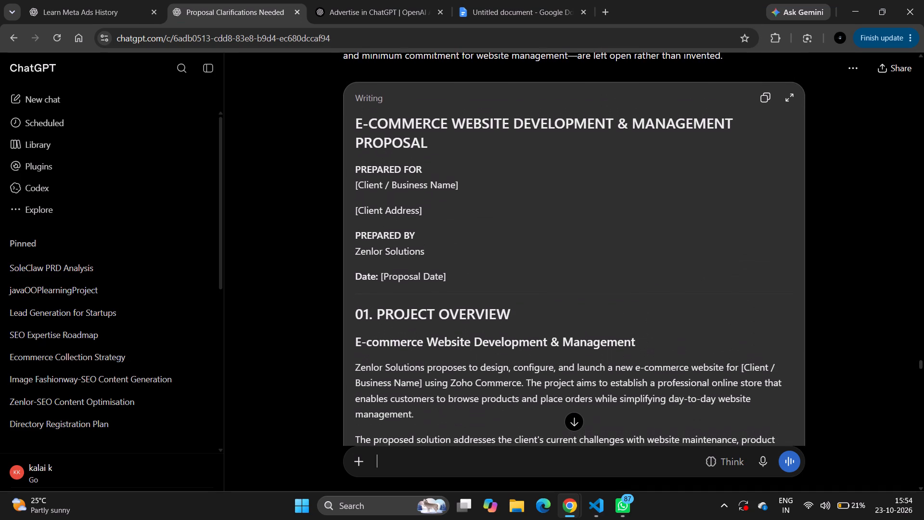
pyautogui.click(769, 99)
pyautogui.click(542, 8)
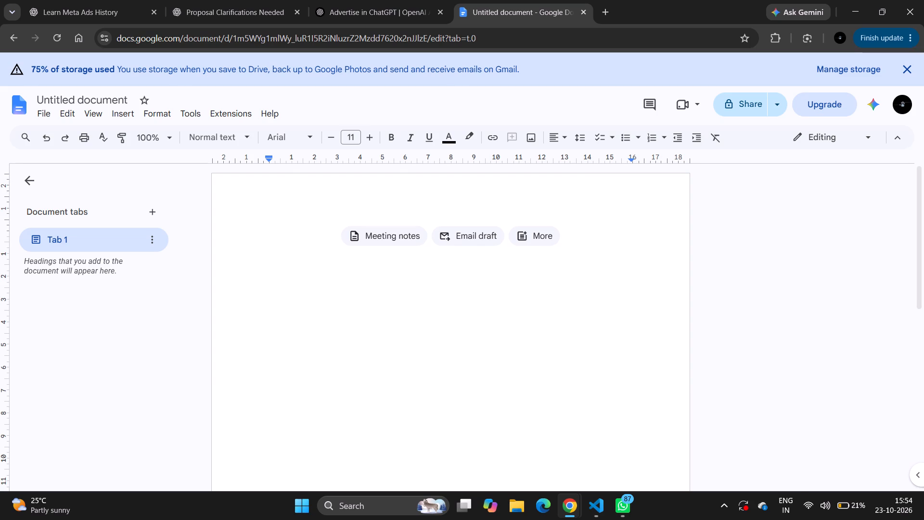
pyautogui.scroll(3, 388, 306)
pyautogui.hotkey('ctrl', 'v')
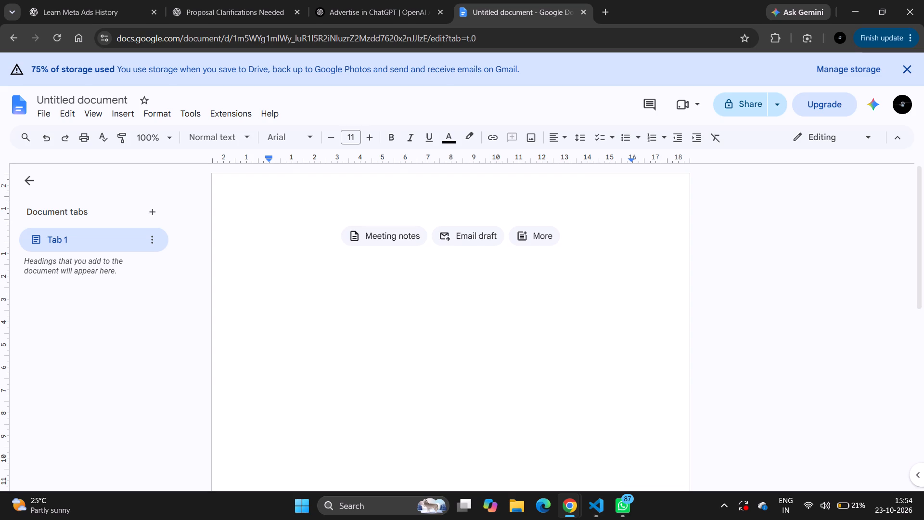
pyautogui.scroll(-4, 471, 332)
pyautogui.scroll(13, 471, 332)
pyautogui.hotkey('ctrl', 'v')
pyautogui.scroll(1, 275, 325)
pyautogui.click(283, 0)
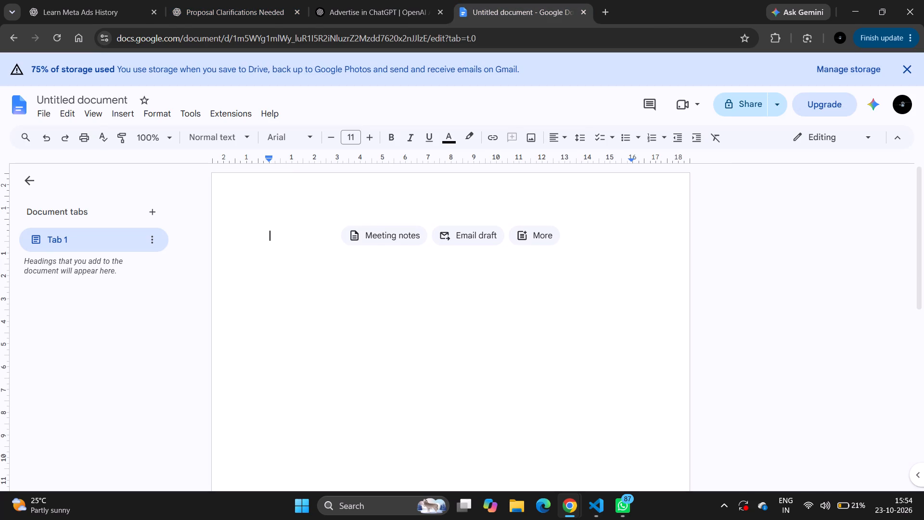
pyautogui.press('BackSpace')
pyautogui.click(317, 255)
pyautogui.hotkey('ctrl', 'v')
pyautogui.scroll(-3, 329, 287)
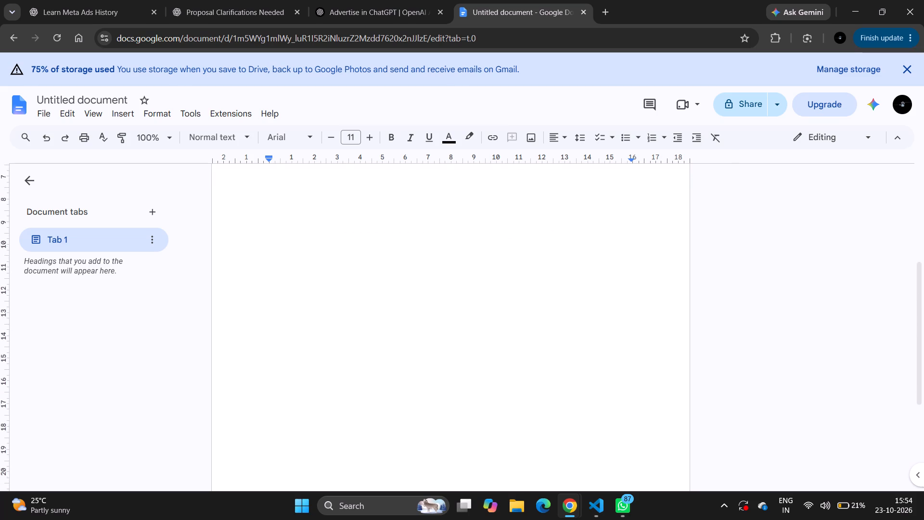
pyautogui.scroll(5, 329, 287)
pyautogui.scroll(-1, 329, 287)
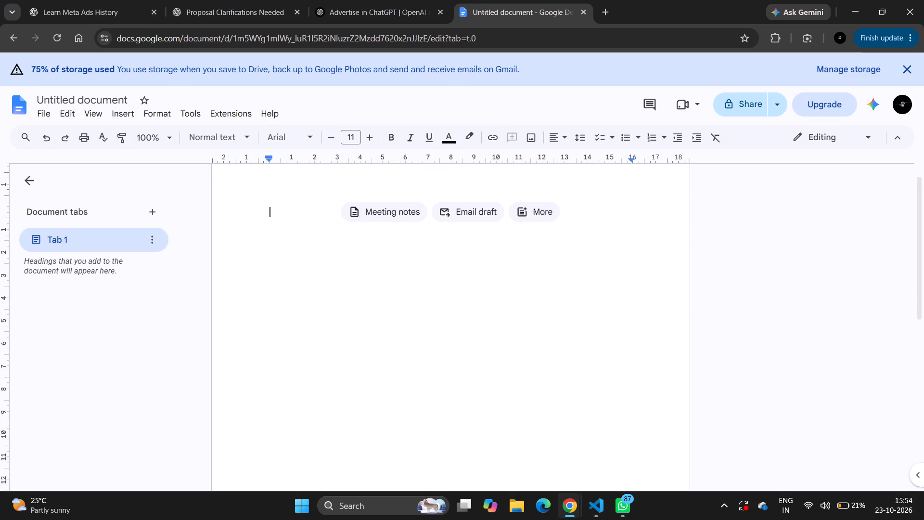
# Recopy the complete e-commerce website development and management proposal from ChatGPT, paste it into the blank document, and return to its beginning.
pyautogui.click(253, 0)
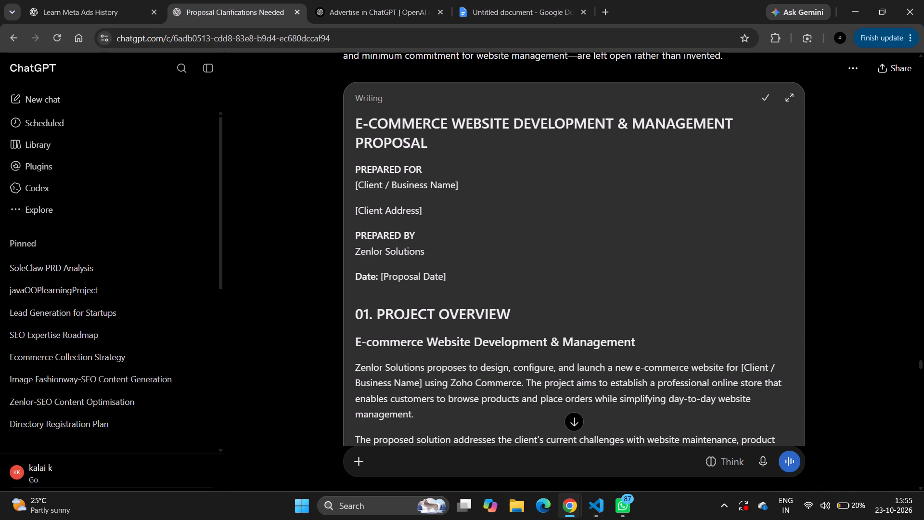
pyautogui.click(768, 102)
pyautogui.hotkey('ctrl', 'Tab')
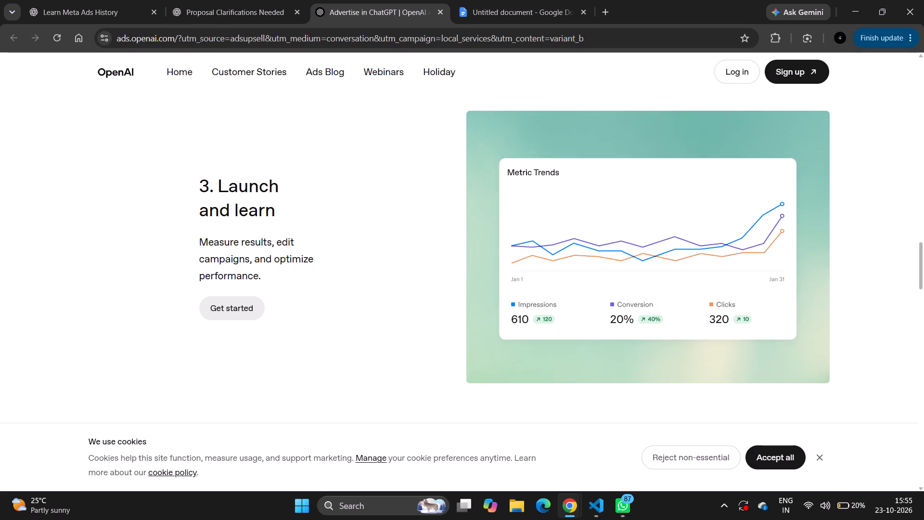
pyautogui.hotkey('ctrl', 'Tab')
pyautogui.tripleClick(307, 227)
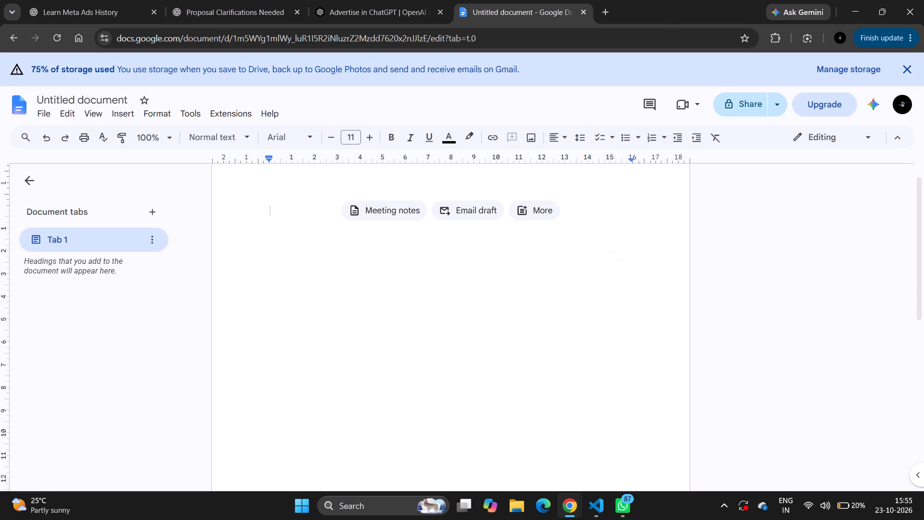
pyautogui.hotkey('ctrl', 'v')
pyautogui.click(315, 237)
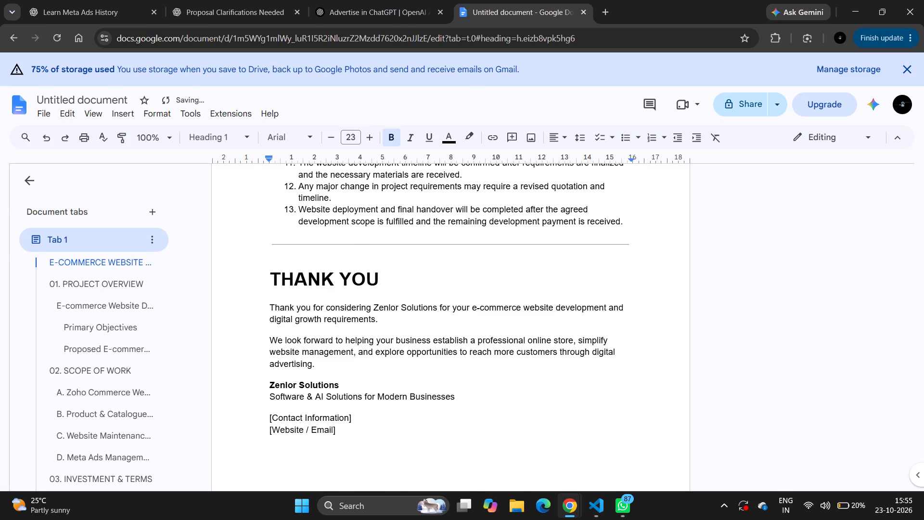
pyautogui.scroll(19, 496, 266)
pyautogui.scroll(7, 496, 266)
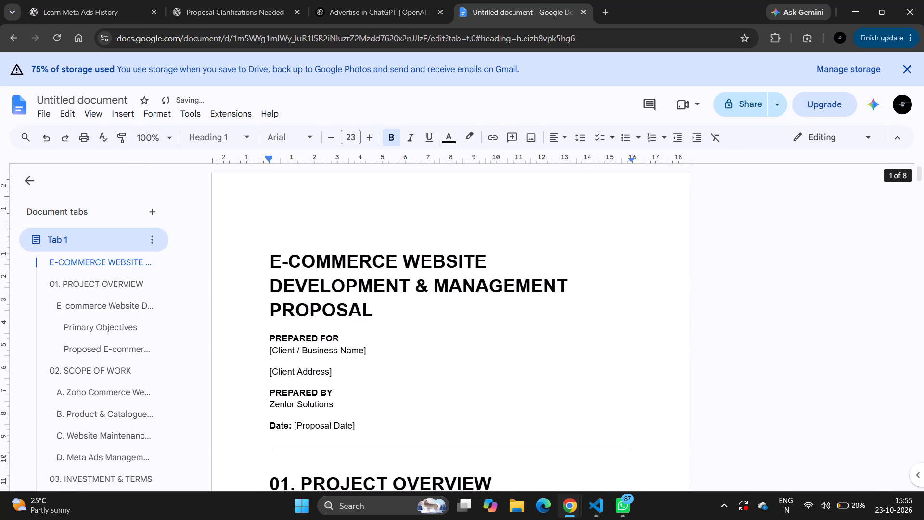
# Review the pasted e-commerce proposal through to its closing section and back up to the scope of work.
pyautogui.scroll(-17, 496, 266)
pyautogui.scroll(-5, 496, 266)
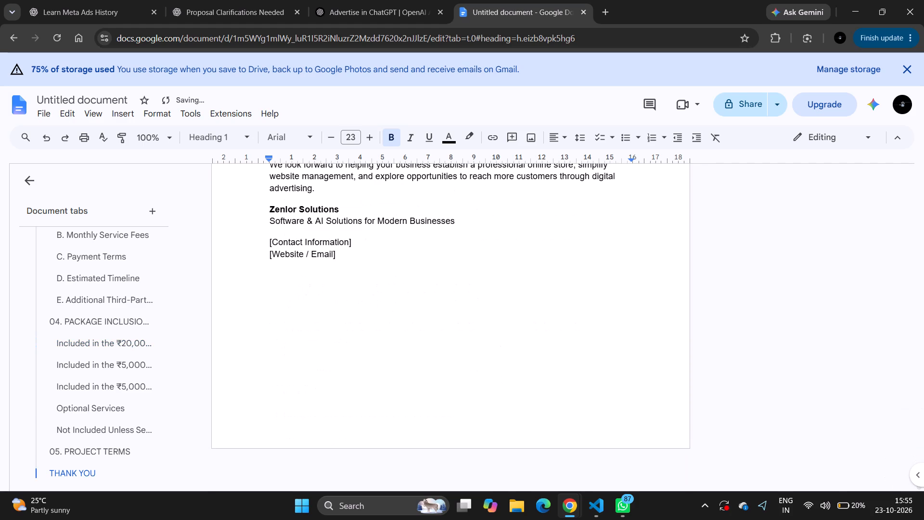
pyautogui.scroll(16, 397, 223)
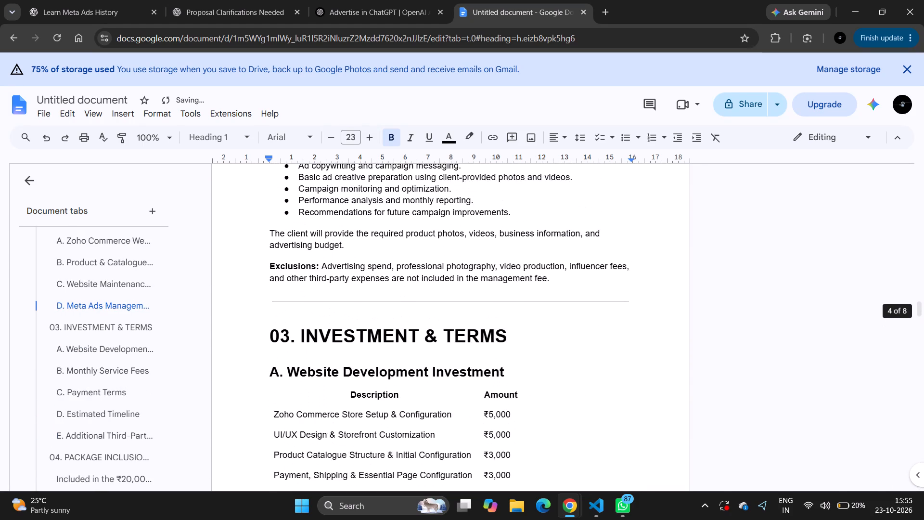
pyautogui.scroll(12, 397, 223)
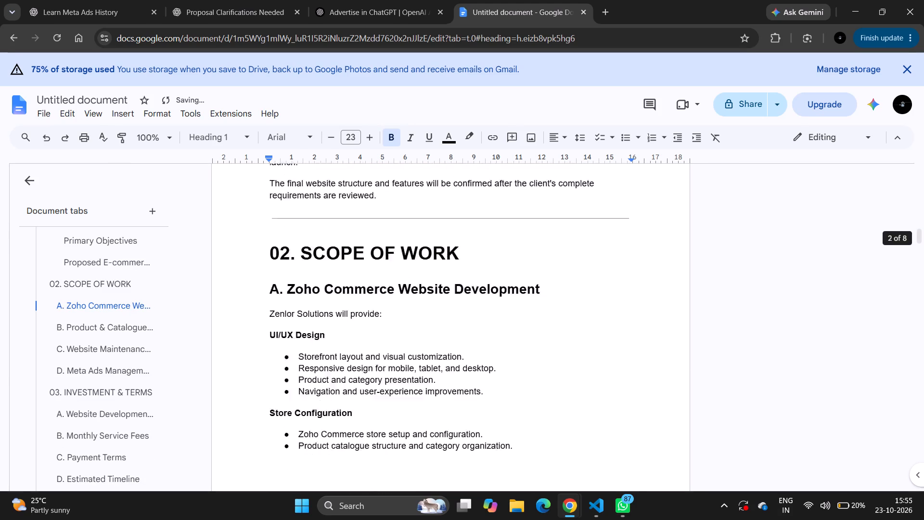
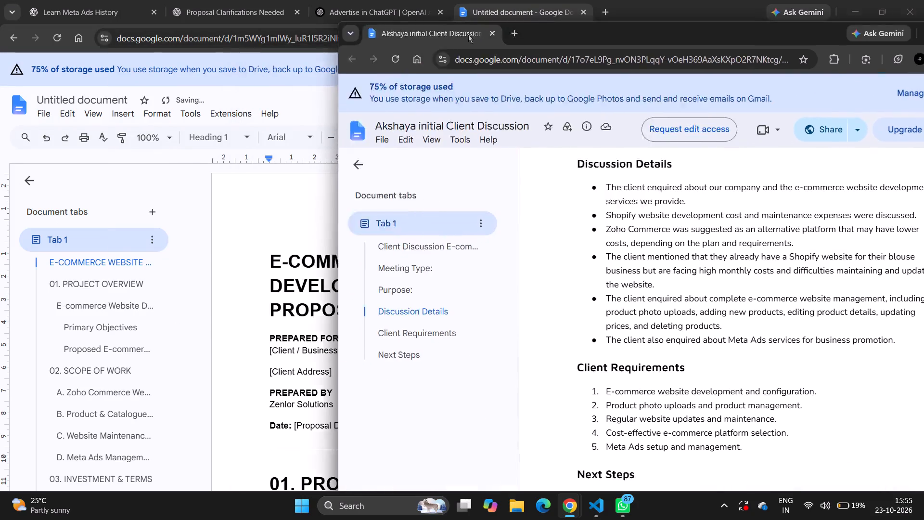
# Merge the initial Client Discussion document into the browser window holding the proposal, beside the untitled document, and return to the untitled document.
pyautogui.moveTo(468, 35); pyautogui.dragTo(525, 22)
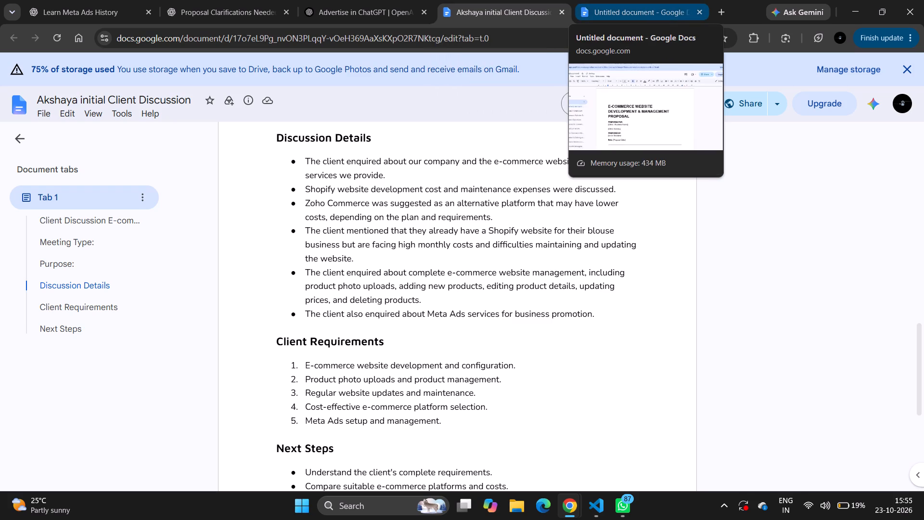
pyautogui.click(646, 7)
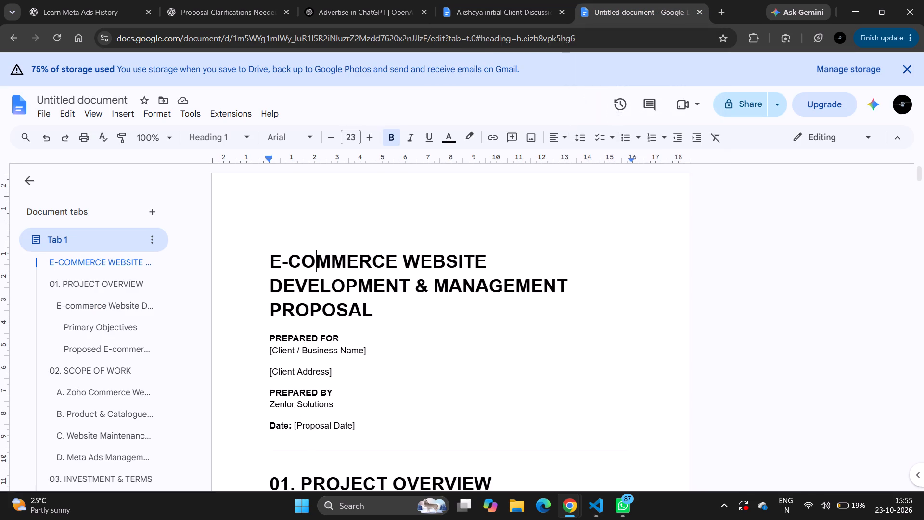
# Review the pasted e-commerce proposal from its title through the project terms.
pyautogui.scroll(-12, 367, 332)
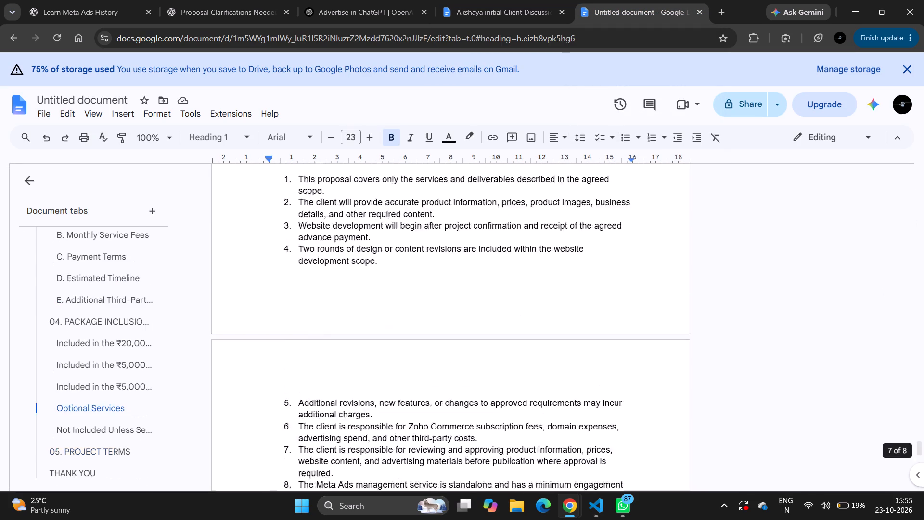
pyautogui.scroll(-3, 367, 332)
pyautogui.scroll(20, 367, 332)
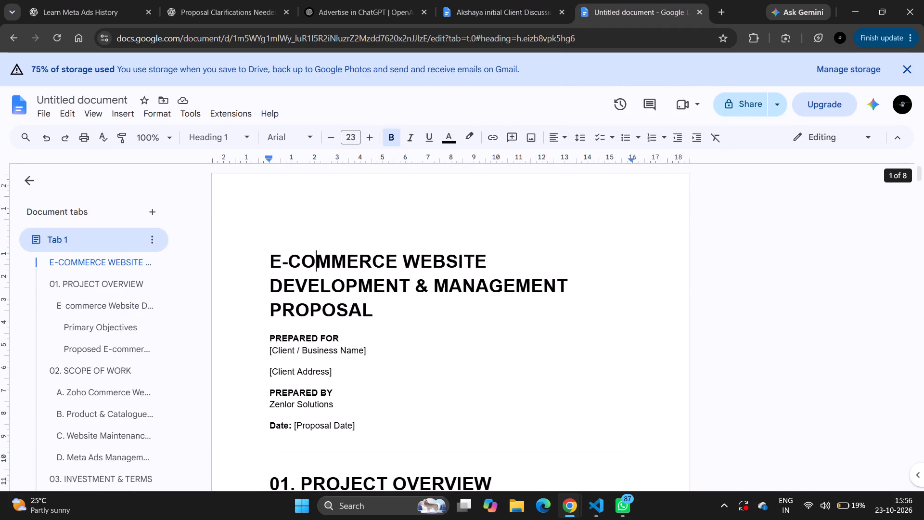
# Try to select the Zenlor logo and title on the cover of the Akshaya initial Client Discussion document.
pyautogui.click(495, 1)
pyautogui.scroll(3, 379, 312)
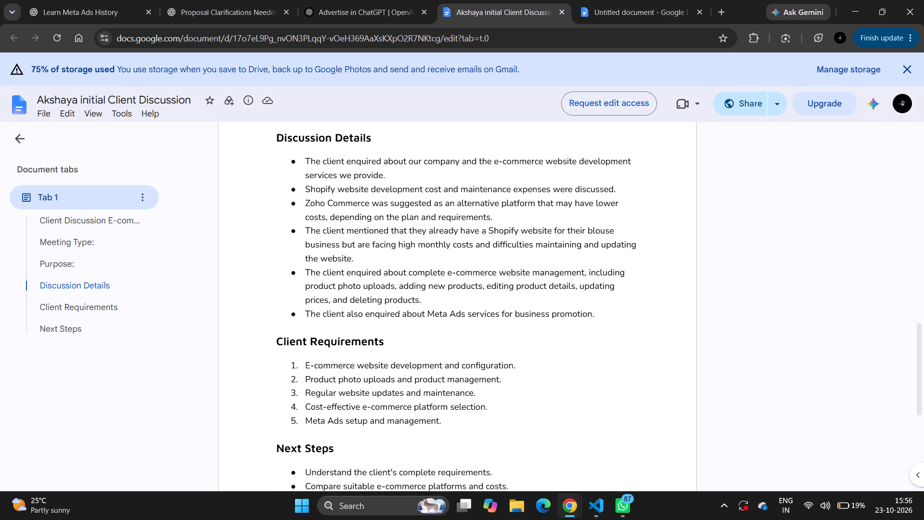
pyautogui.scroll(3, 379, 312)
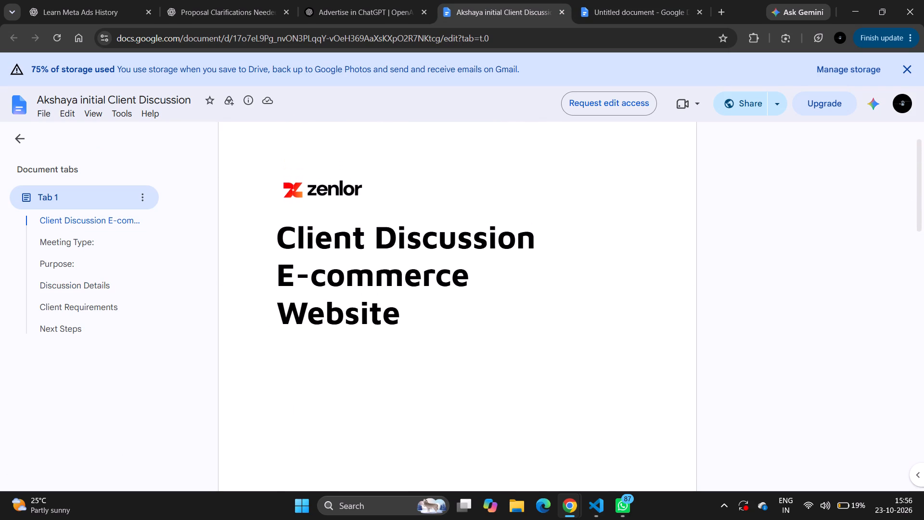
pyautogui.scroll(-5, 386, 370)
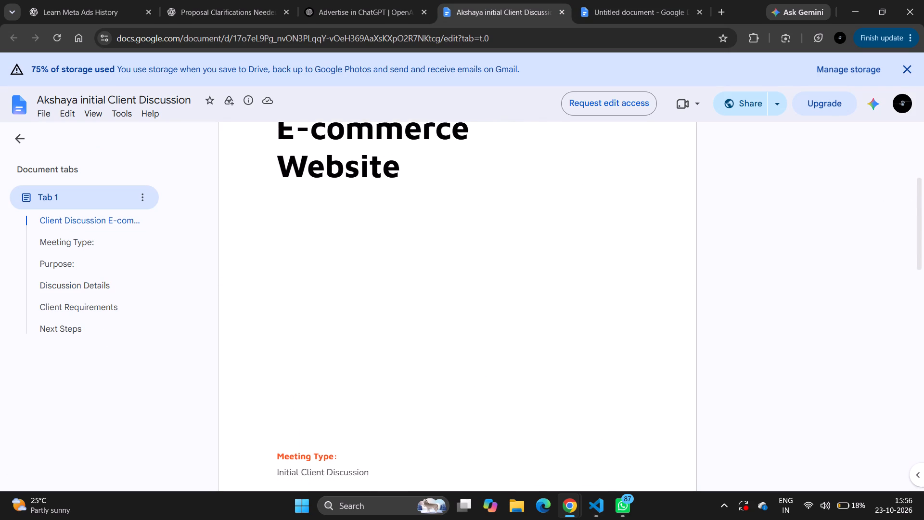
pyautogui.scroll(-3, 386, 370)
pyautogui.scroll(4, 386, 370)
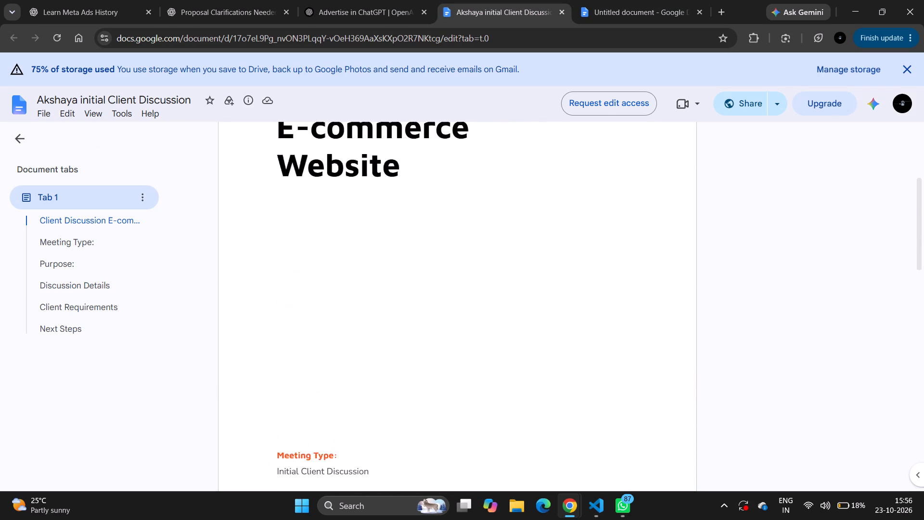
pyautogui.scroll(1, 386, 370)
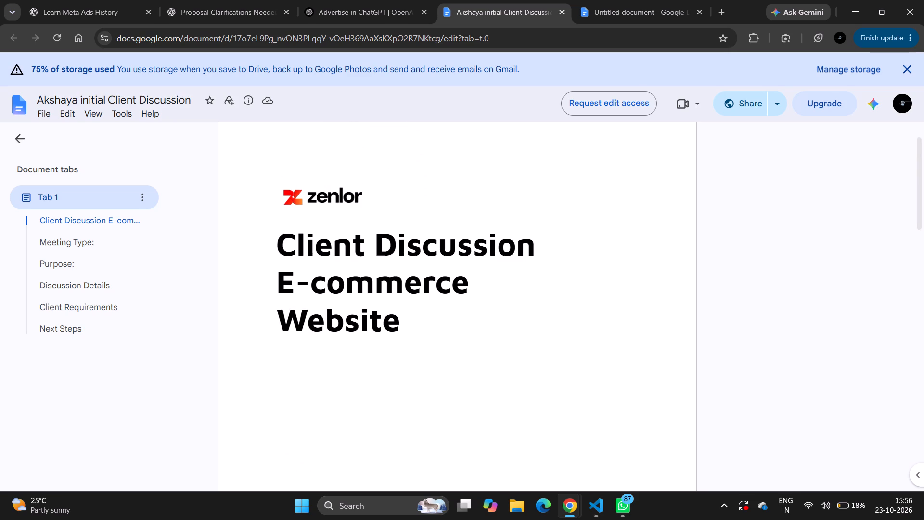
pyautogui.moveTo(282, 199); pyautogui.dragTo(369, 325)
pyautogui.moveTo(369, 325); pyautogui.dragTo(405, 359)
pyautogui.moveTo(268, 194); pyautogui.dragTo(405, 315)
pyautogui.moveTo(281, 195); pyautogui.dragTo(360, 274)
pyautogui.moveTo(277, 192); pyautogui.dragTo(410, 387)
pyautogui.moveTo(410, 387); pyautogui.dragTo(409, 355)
# Leave the Akshaya client discussion document for the recent documents on the Google Docs home page.
pyautogui.click(19, 136)
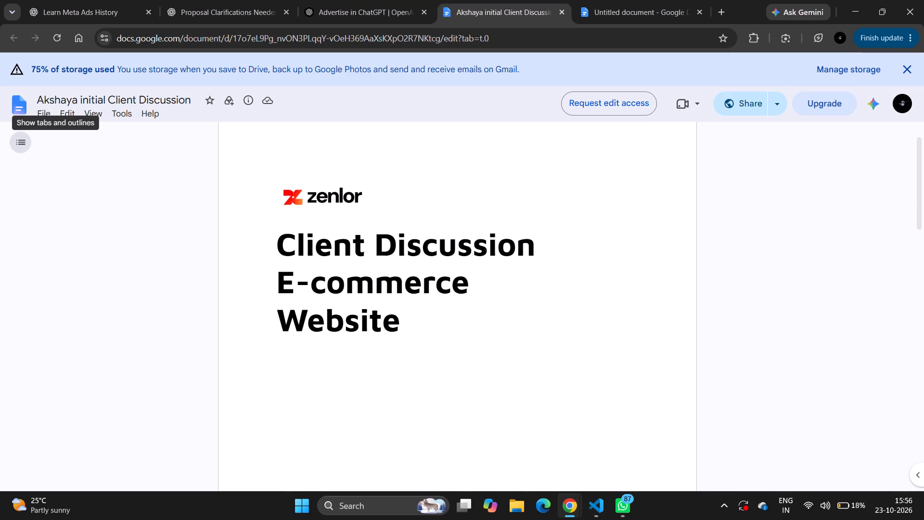
pyautogui.click(23, 106)
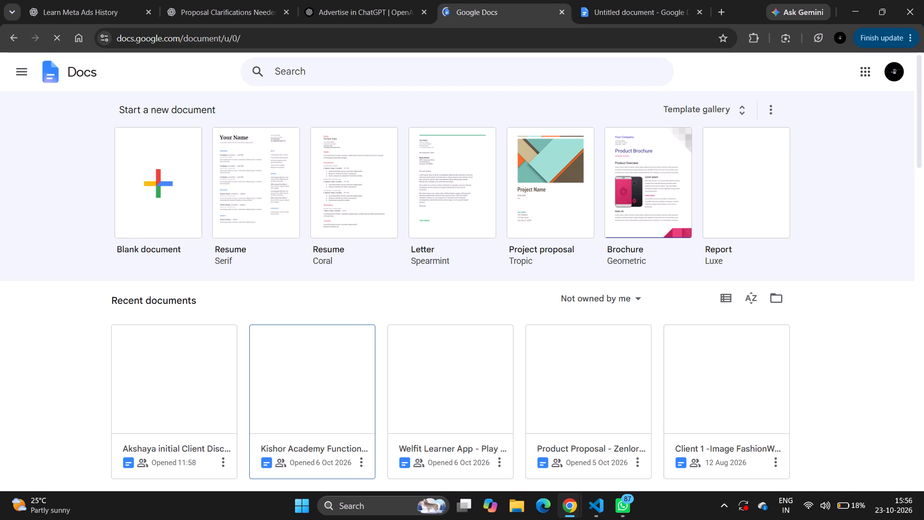
pyautogui.scroll(-1, 340, 390)
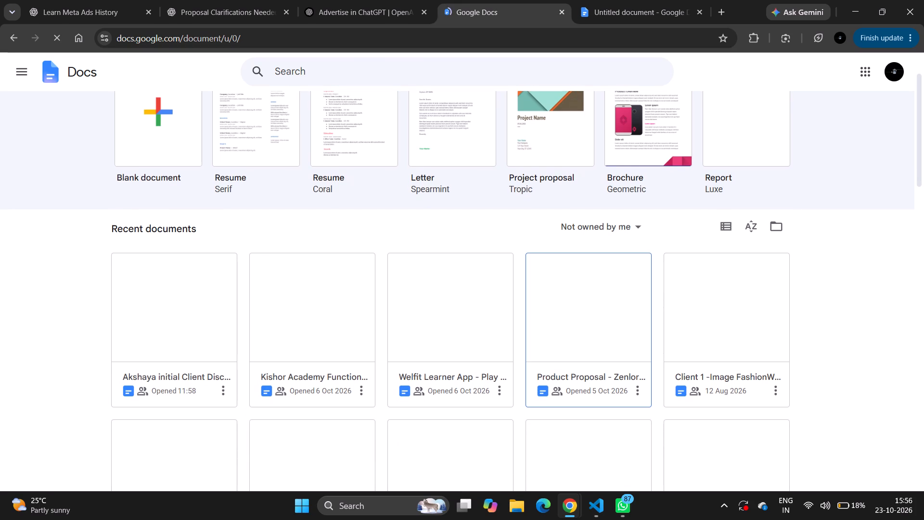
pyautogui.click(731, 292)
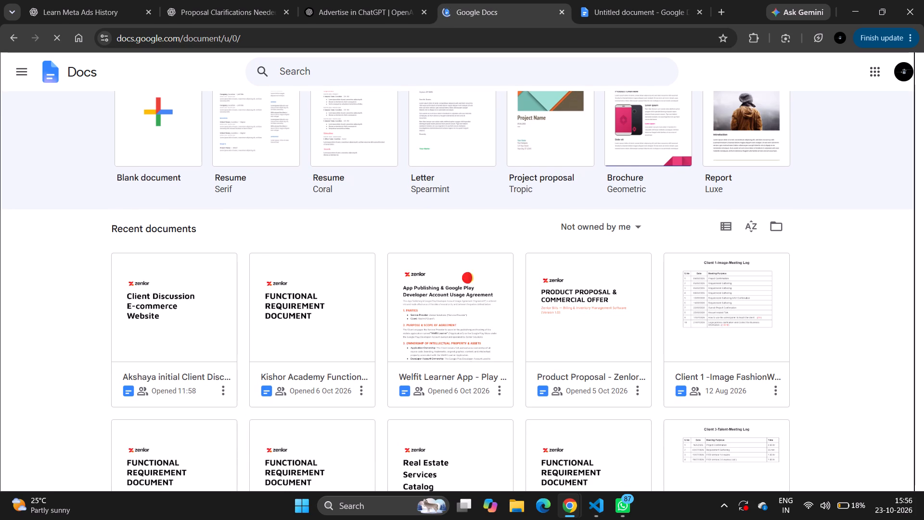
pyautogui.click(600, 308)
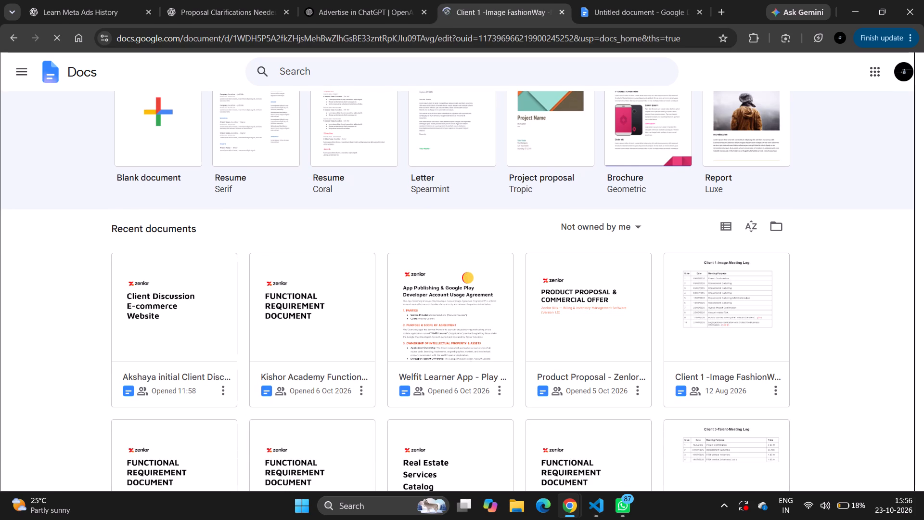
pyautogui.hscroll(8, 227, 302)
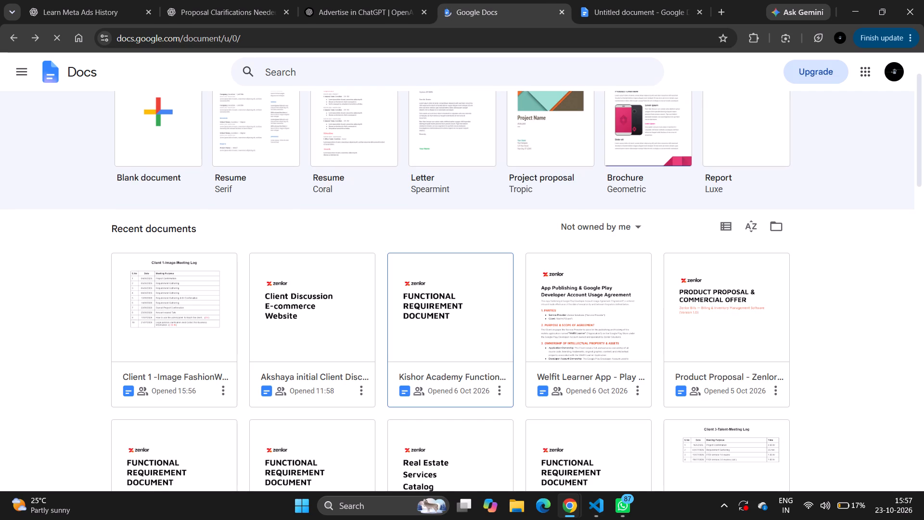
# Open the Kishor Academy Functional Document from the recent documents.
pyautogui.scroll(-1, 418, 333)
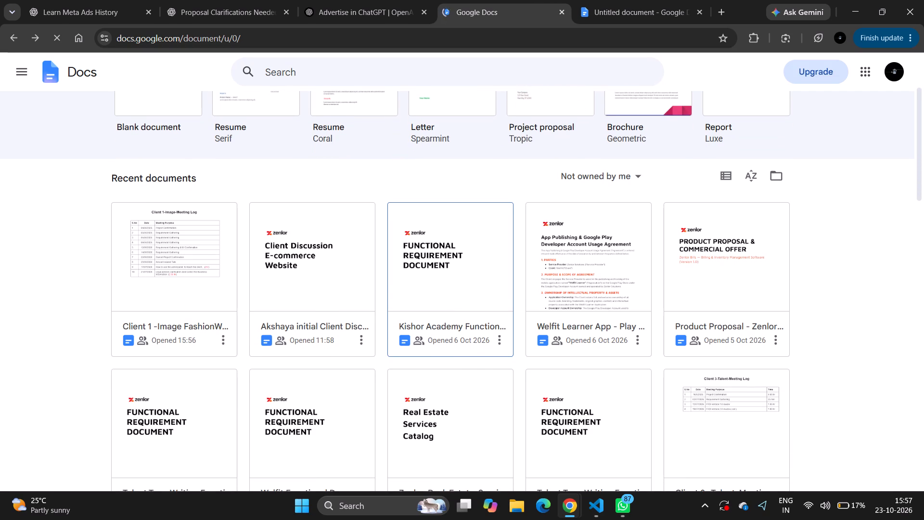
pyautogui.click(434, 260)
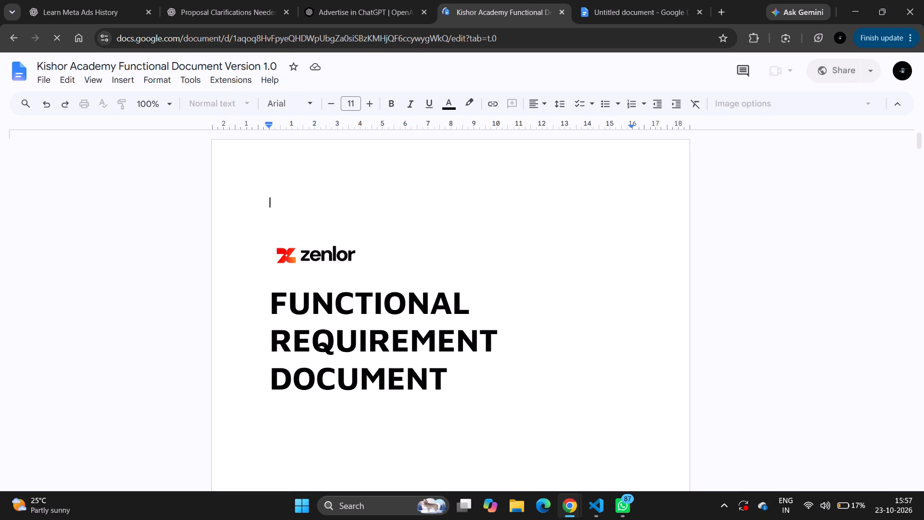
# Copy the Kishor Academy document's cover page content, from beside the logo through the Zenlor Tech line under PREPARED BY.
pyautogui.scroll(-1, 340, 351)
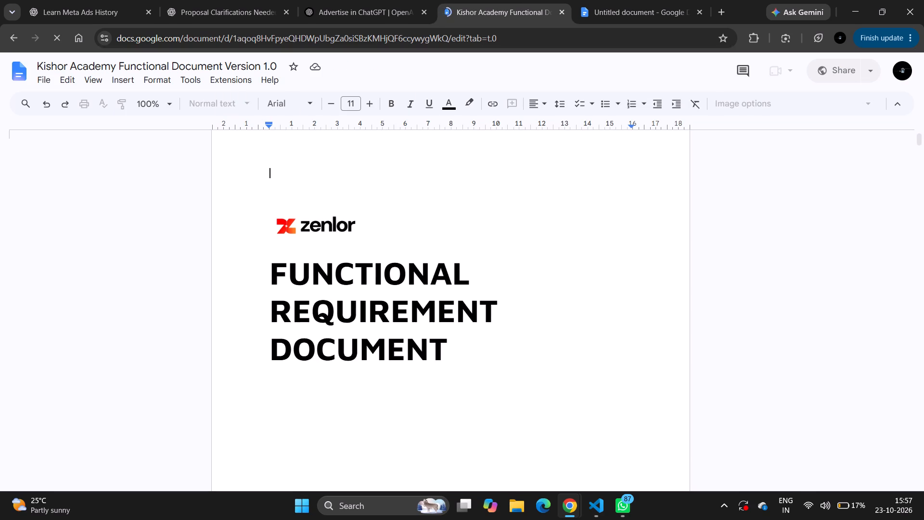
pyautogui.moveTo(270, 234); pyautogui.dragTo(357, 232)
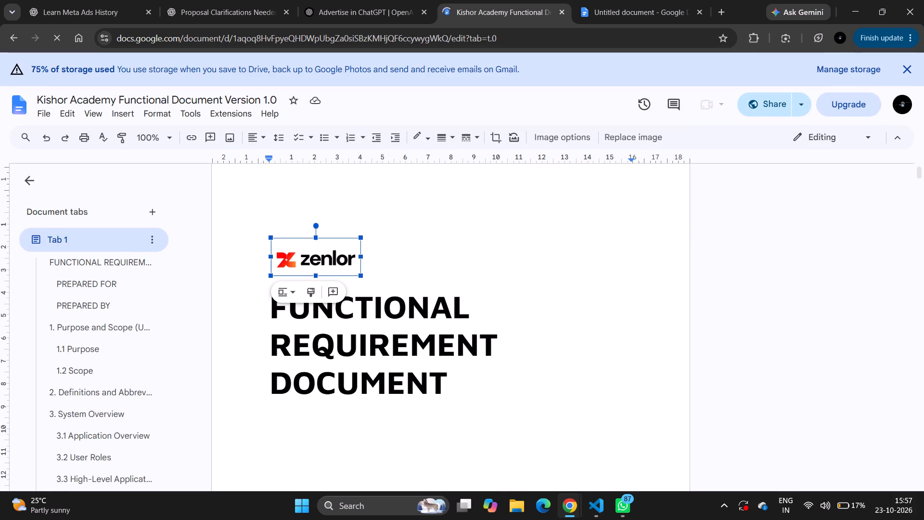
pyautogui.scroll(-4, 274, 366)
pyautogui.scroll(1, 274, 366)
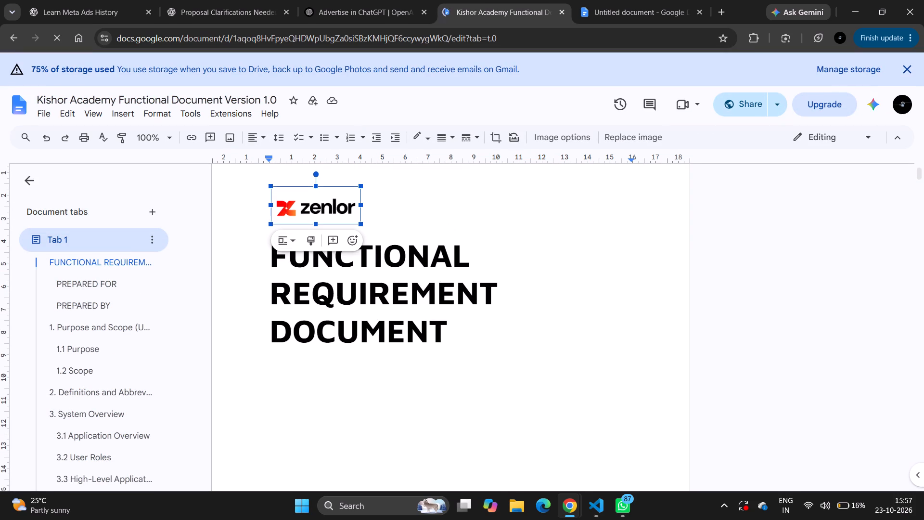
pyautogui.click(265, 206)
pyautogui.scroll(-5, 392, 404)
pyautogui.keyDown('shift'); pyautogui.click(328, 304); pyautogui.keyUp('shift')
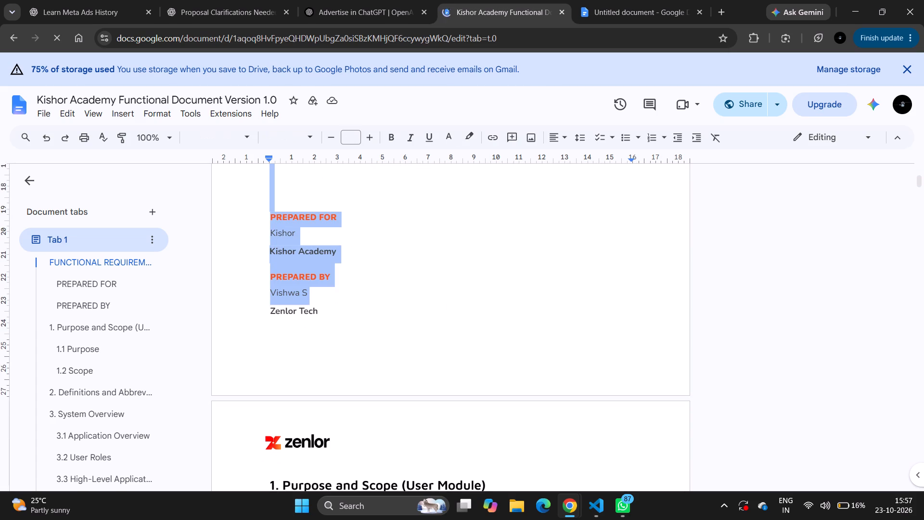
pyautogui.keyDown('shift'); pyautogui.click(371, 322); pyautogui.keyUp('shift')
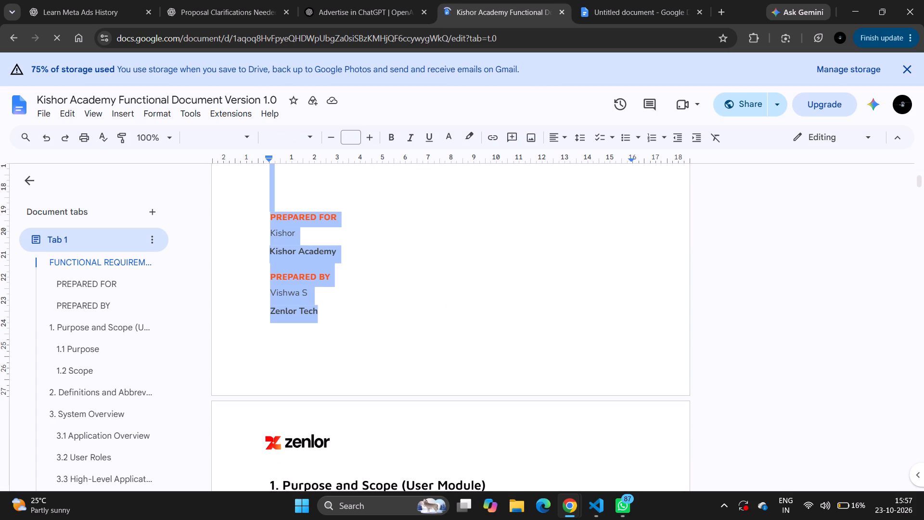
pyautogui.hotkey('ctrl', 'c')
# Paste the copied cover page before the E-COMMERCE WEBSITE heading in the untitled document and move that heading onto a new line.
pyautogui.hotkey('ctrl', 'Tab')
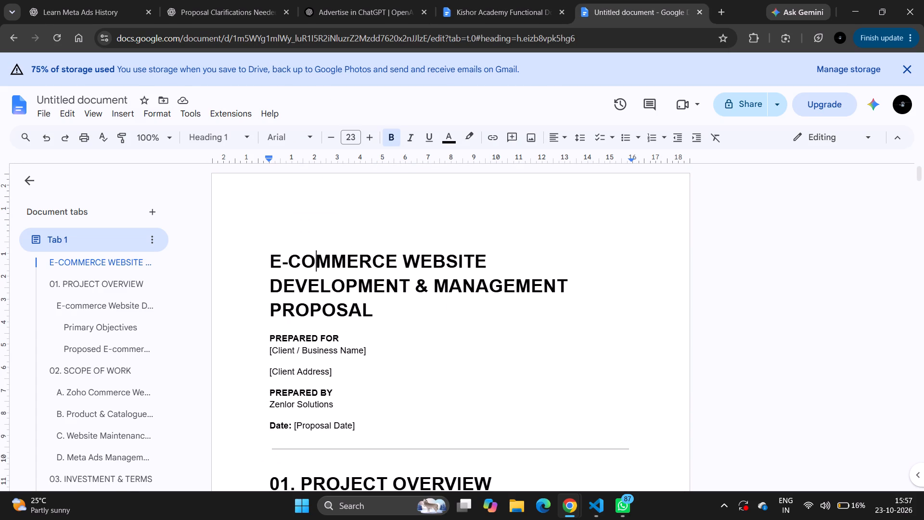
pyautogui.click(268, 247)
pyautogui.hotkey('ctrl', 'v')
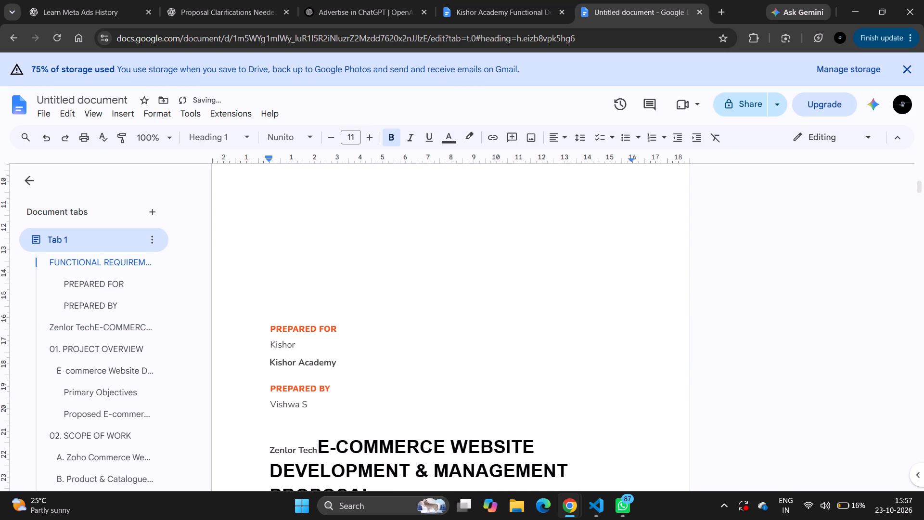
pyautogui.press('Return')
# Check the pasted cover page down to the Zenlor Tech line and place the cursor on the blank line above its title.
pyautogui.scroll(4, 333, 367)
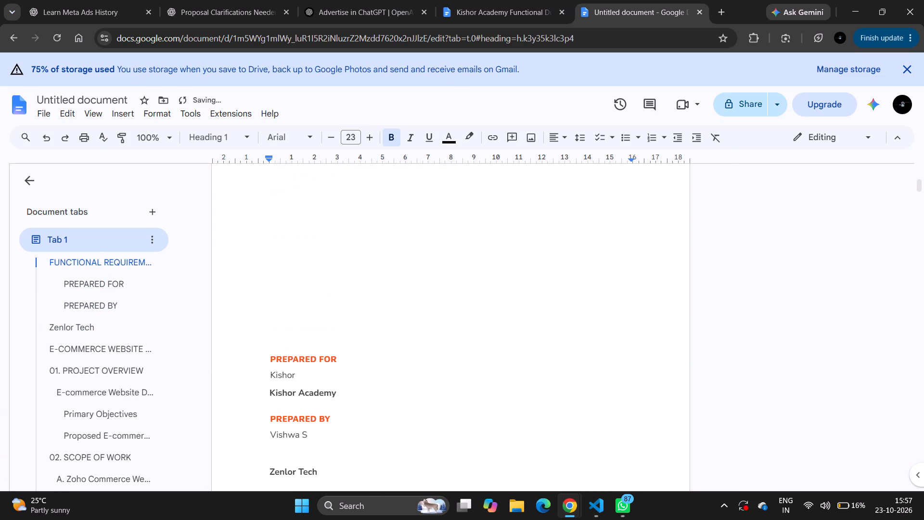
pyautogui.scroll(4, 333, 367)
pyautogui.scroll(-5, 333, 367)
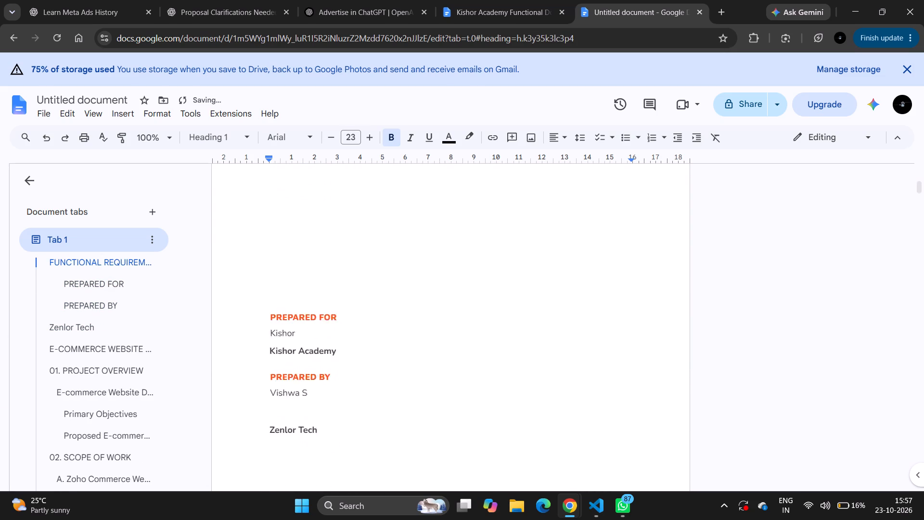
pyautogui.scroll(-2, 333, 367)
pyautogui.scroll(3, 333, 367)
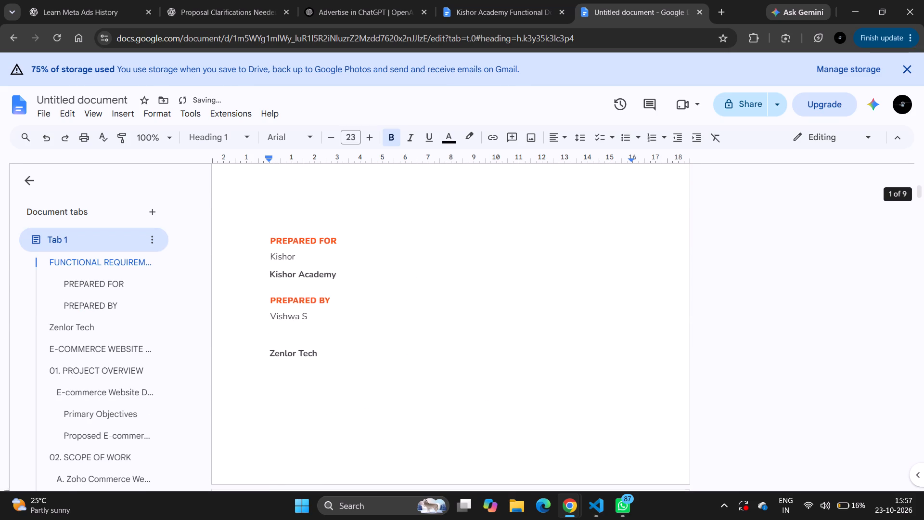
pyautogui.scroll(3, 333, 367)
pyautogui.click(336, 234)
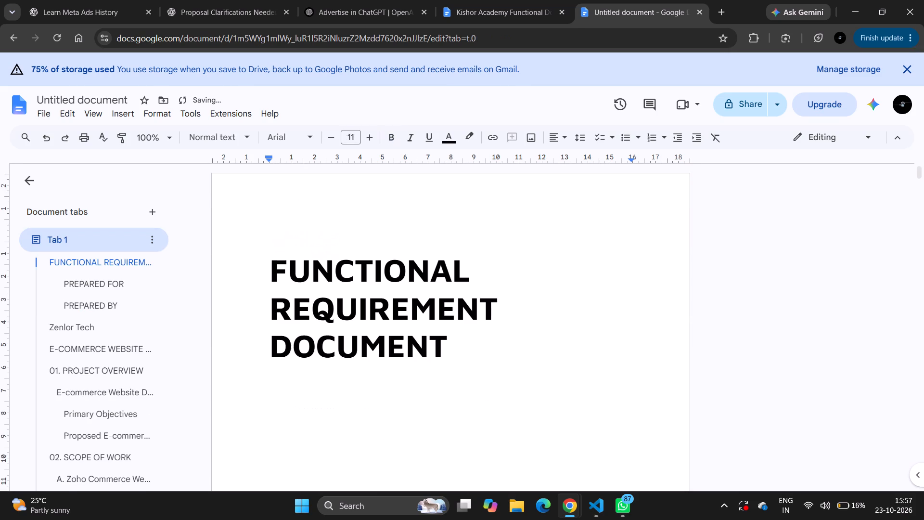
# Copy the Zenlor logo from the Kishor Academy document and paste it above the cover title in the untitled document.
pyautogui.click(505, 0)
pyautogui.scroll(4, 364, 254)
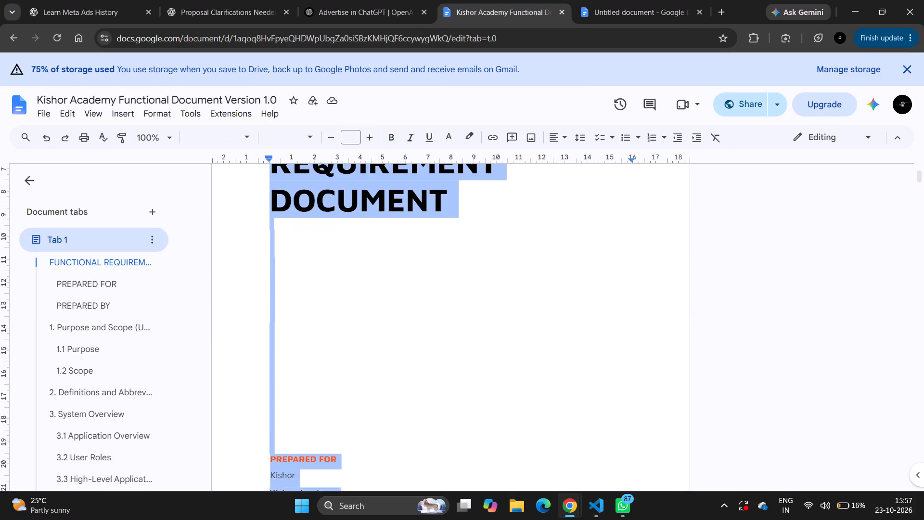
pyautogui.scroll(4, 364, 254)
pyautogui.doubleClick(320, 286)
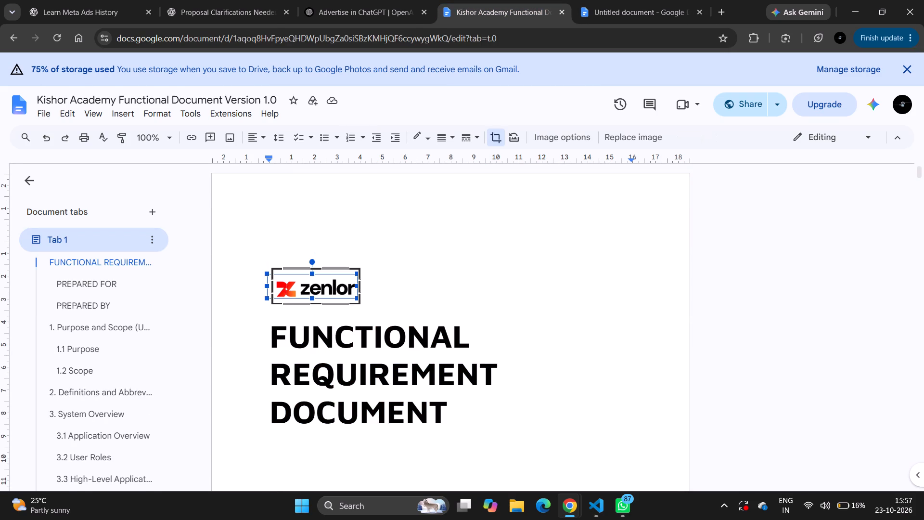
pyautogui.click(424, 283)
pyautogui.click(329, 291)
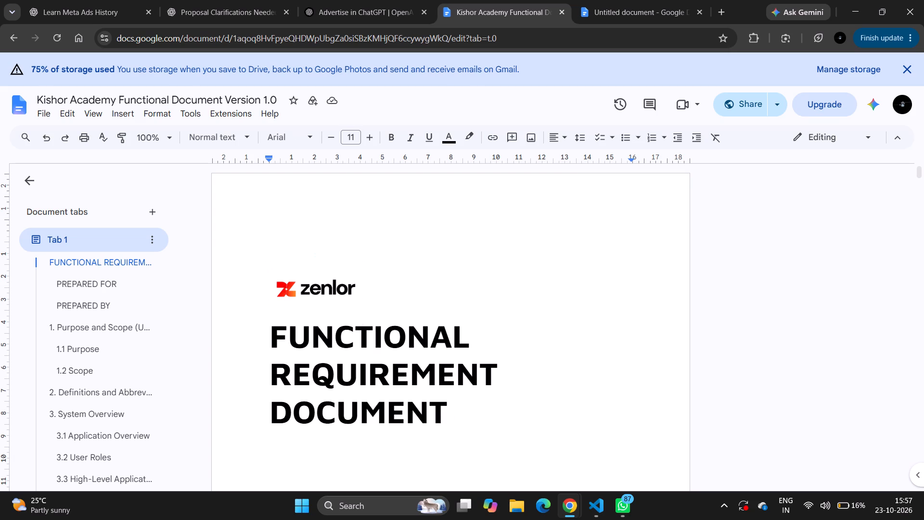
pyautogui.hotkey('ctrl', 'c')
pyautogui.hotkey('ctrl', 'c')
pyautogui.hotkey('ctrl', 'Tab')
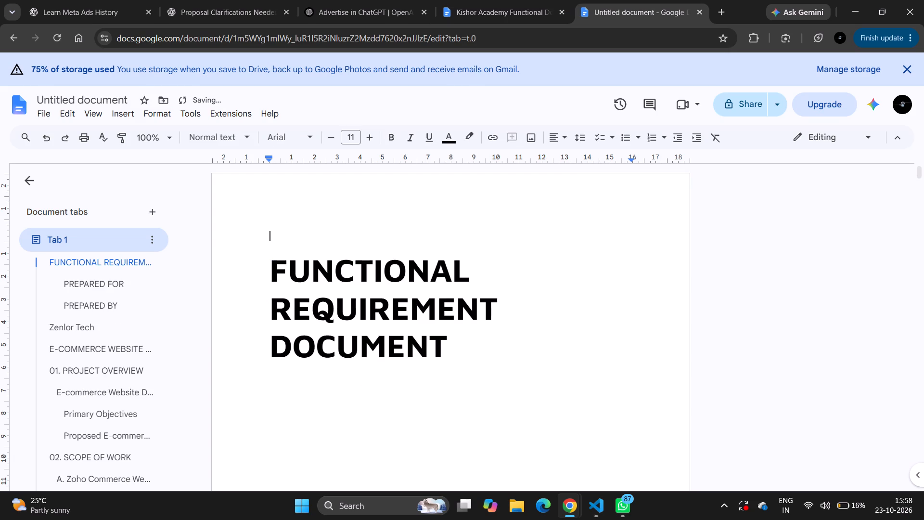
pyautogui.hotkey('ctrl', 'v')
# Move the E-COMMERCE WEBSITE DEVELOPMENT & MANAGEMENT PROPOSAL heading from page two onto the cover, replacing FUNCTIONAL REQUIREMENT DOCUMENT.
pyautogui.scroll(-4, 344, 315)
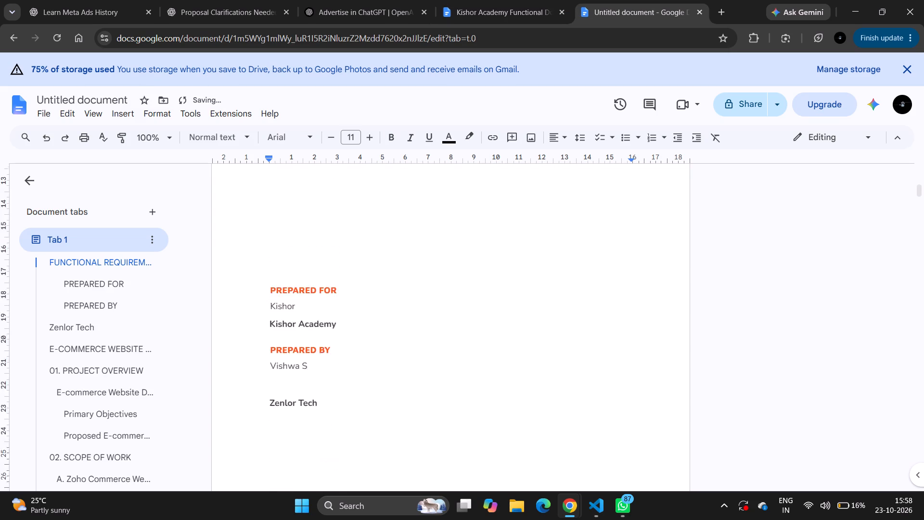
pyautogui.scroll(-2, 344, 315)
pyautogui.moveTo(271, 349); pyautogui.dragTo(372, 399)
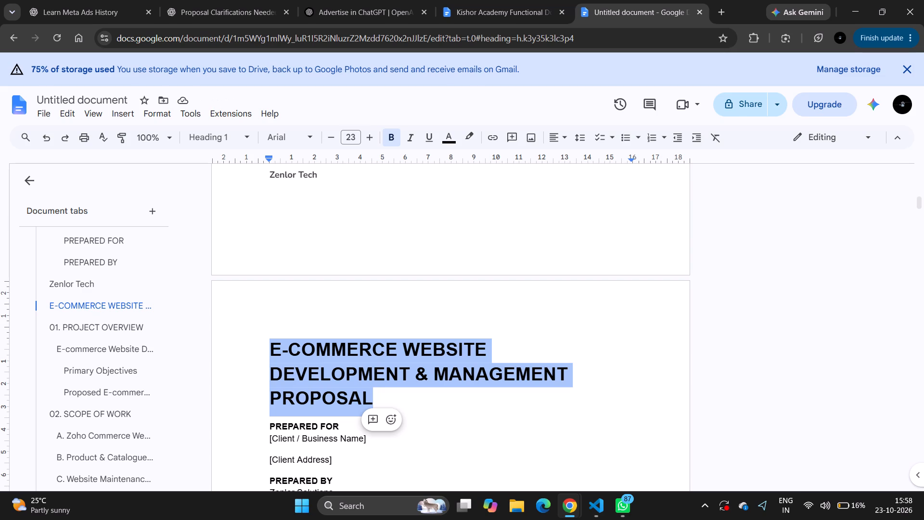
pyautogui.hotkey('ctrl', 'x')
pyautogui.scroll(4, 383, 271)
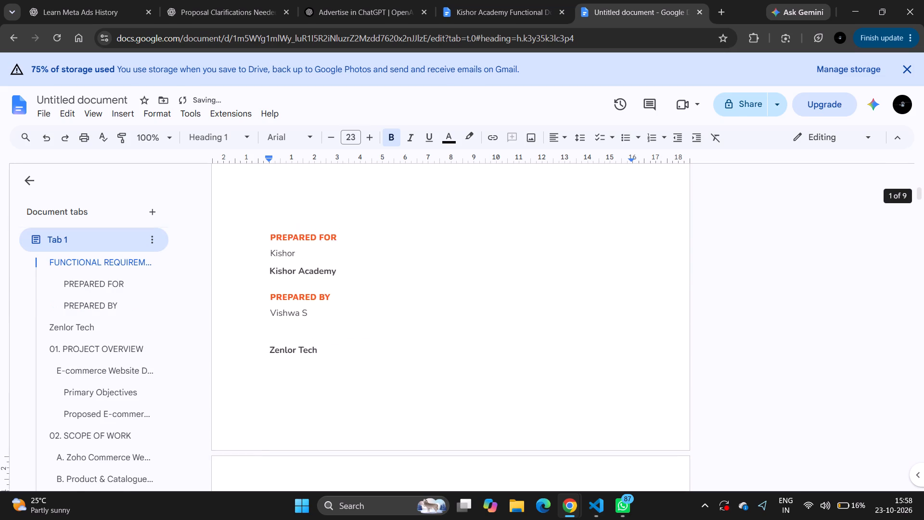
pyautogui.scroll(2, 383, 271)
pyautogui.doubleClick(345, 243)
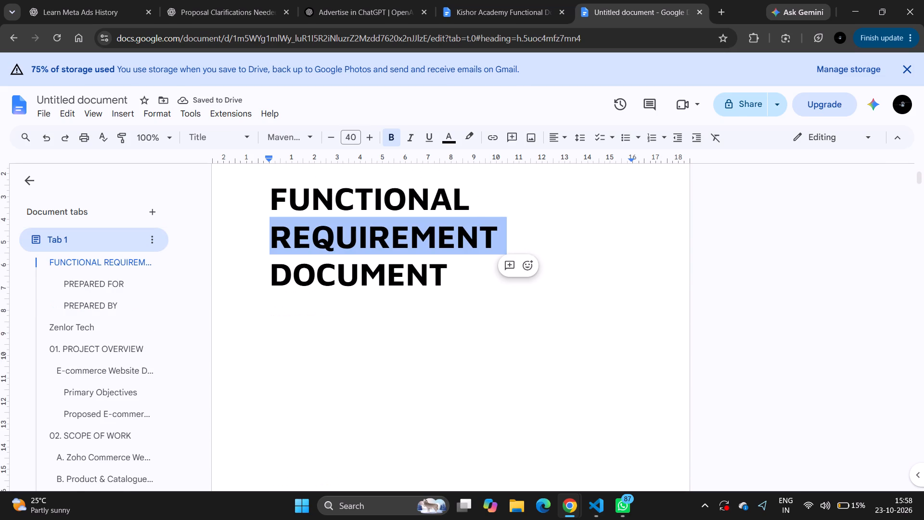
pyautogui.hotkey('ctrl', 'a')
pyautogui.click(345, 243)
pyautogui.moveTo(269, 195); pyautogui.dragTo(401, 239)
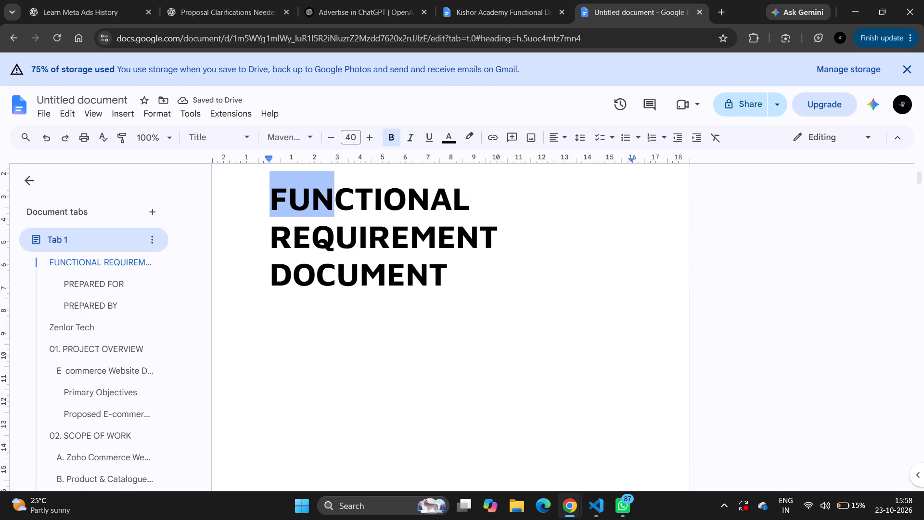
pyautogui.moveTo(401, 239); pyautogui.dragTo(444, 266)
pyautogui.hotkey('ctrl', 'v')
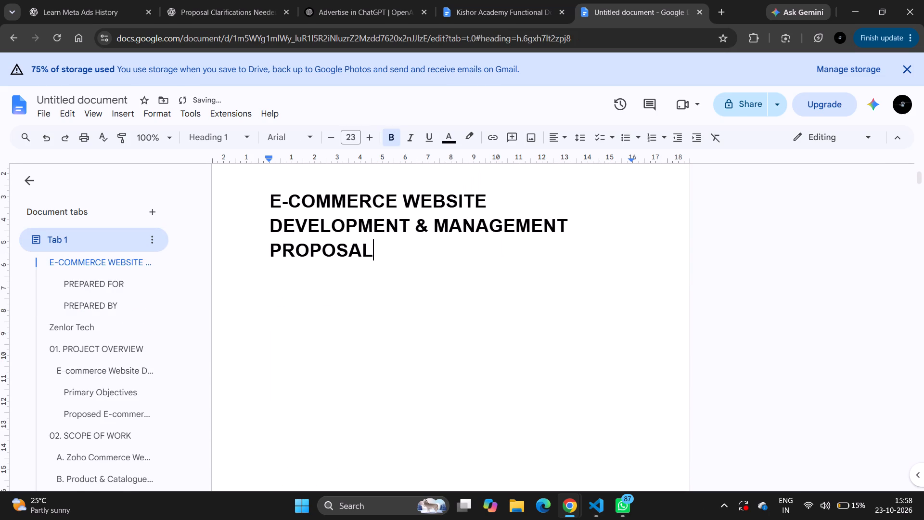
# Change the font of the whole cover title to Maven Pro.
pyautogui.scroll(1, 340, 257)
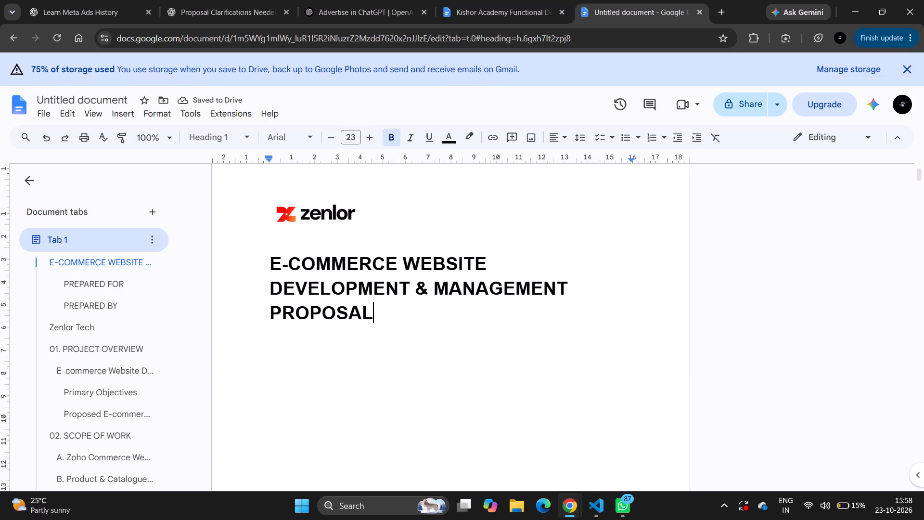
pyautogui.keyDown('shift'); pyautogui.click(263, 260); pyautogui.keyUp('shift')
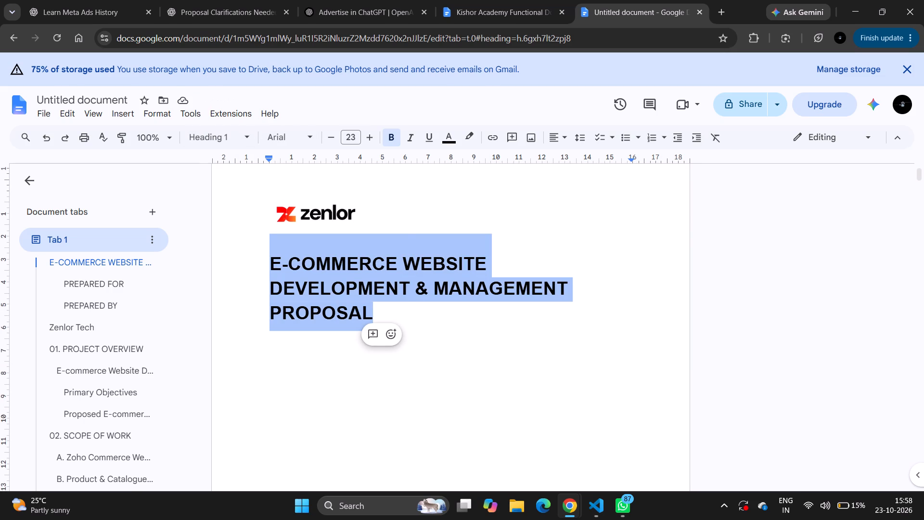
pyautogui.click(307, 139)
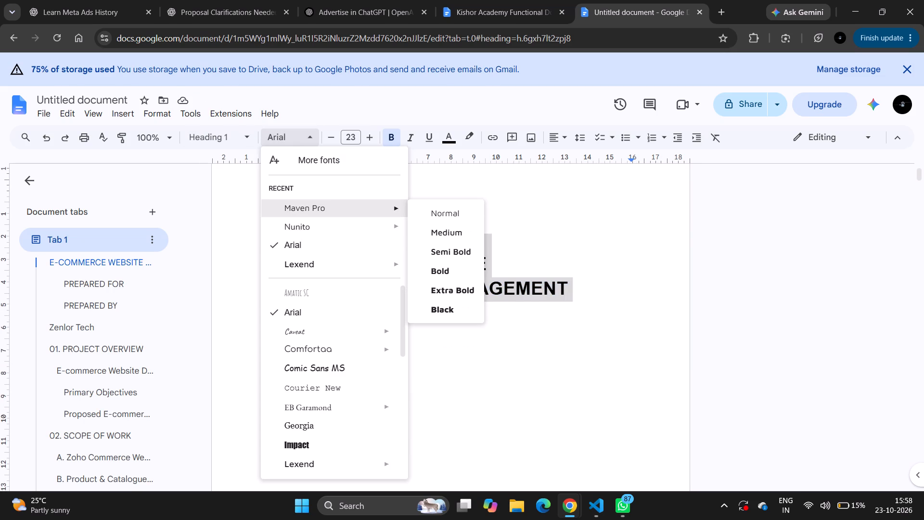
pyautogui.click(328, 211)
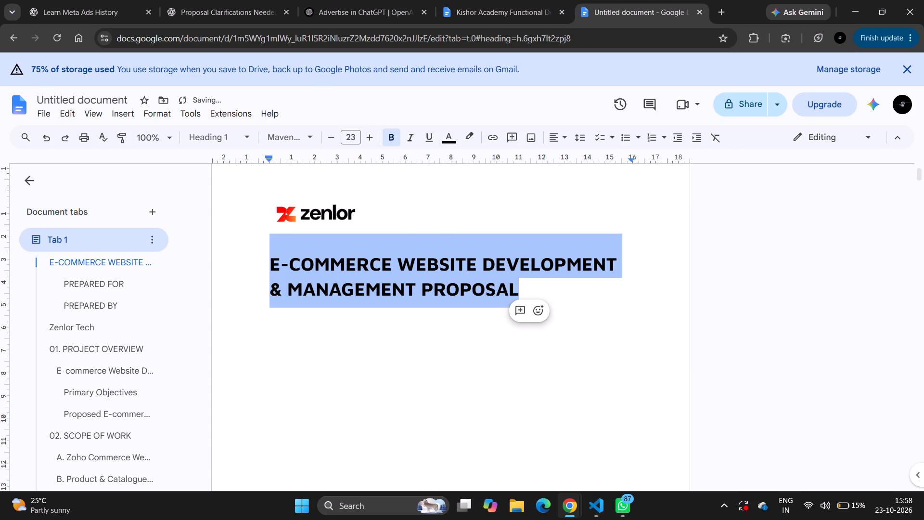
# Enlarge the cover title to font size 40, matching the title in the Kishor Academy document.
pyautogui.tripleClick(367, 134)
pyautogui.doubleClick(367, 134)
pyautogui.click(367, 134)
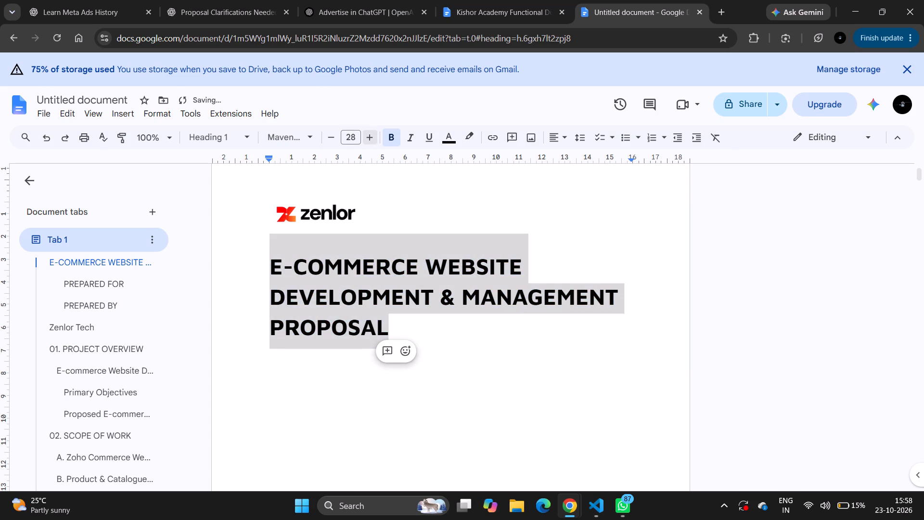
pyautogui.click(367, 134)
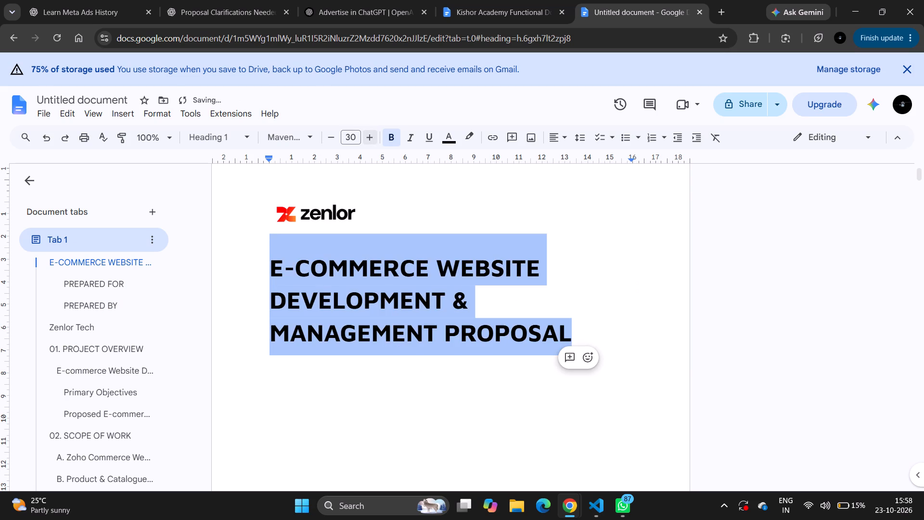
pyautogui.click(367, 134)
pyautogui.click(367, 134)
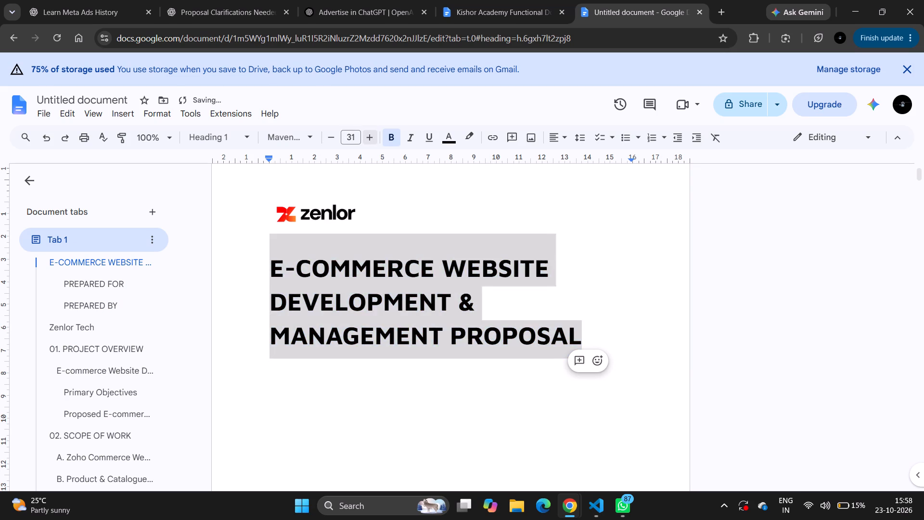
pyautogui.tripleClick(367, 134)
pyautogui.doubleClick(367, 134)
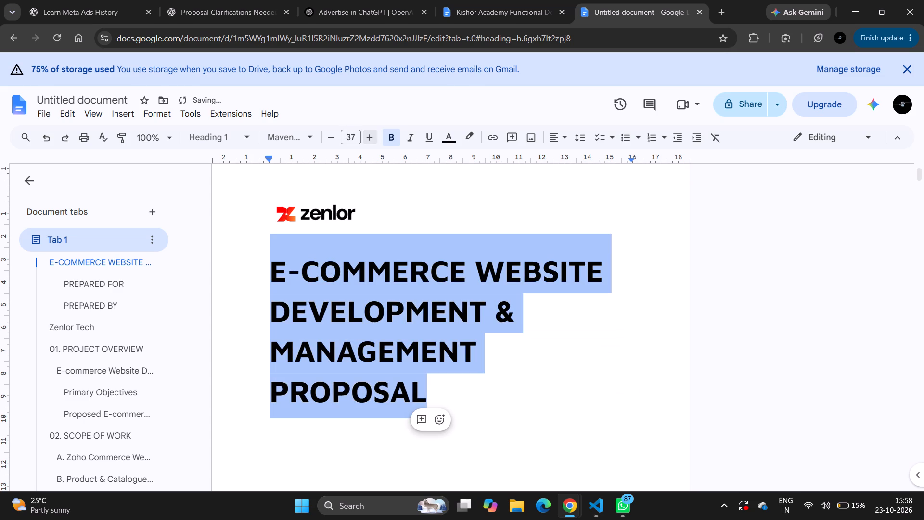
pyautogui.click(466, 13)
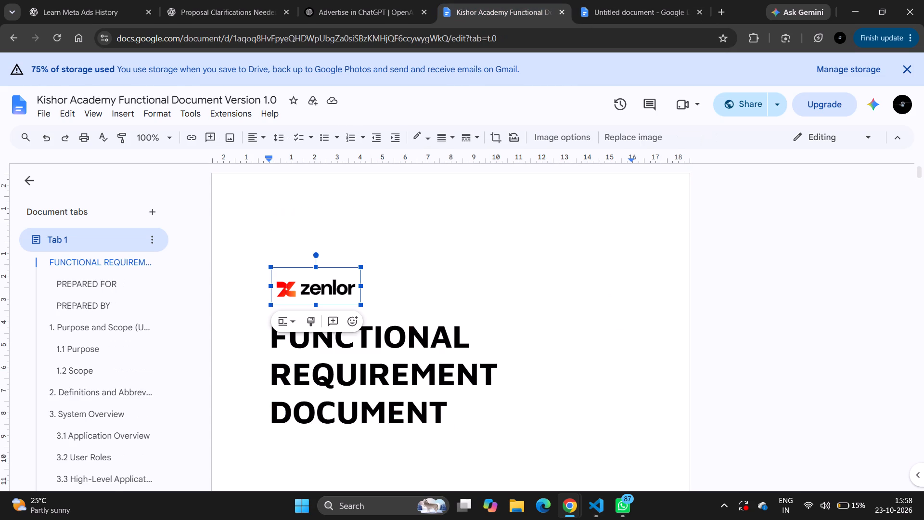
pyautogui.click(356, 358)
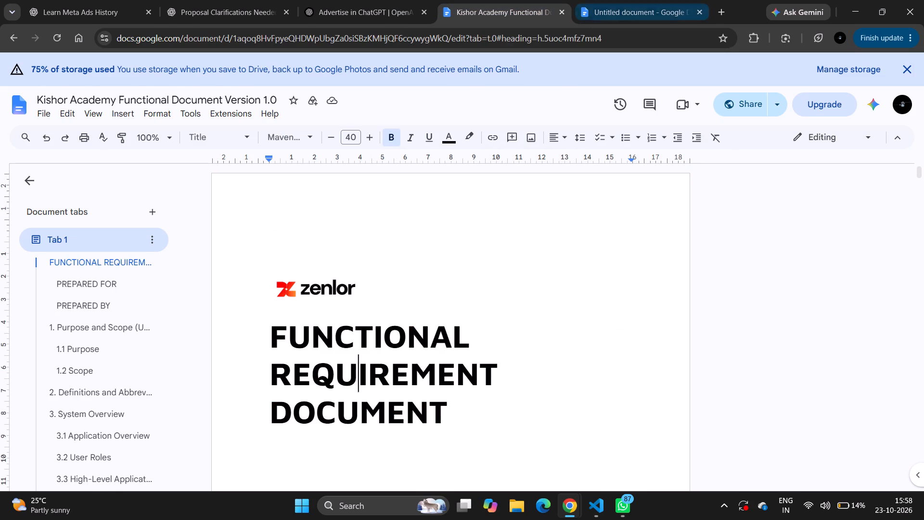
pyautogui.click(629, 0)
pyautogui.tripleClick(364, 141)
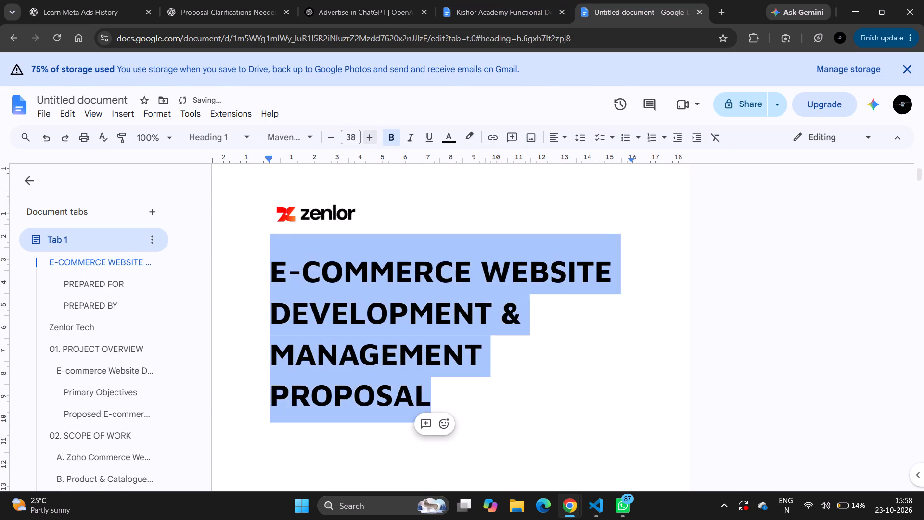
# Reduce the cover title's font size, compare sizes between 27 and 31, and settle on 29.
pyautogui.tripleClick(334, 139)
pyautogui.tripleClick(334, 139)
pyautogui.click(334, 139)
pyautogui.click(334, 139)
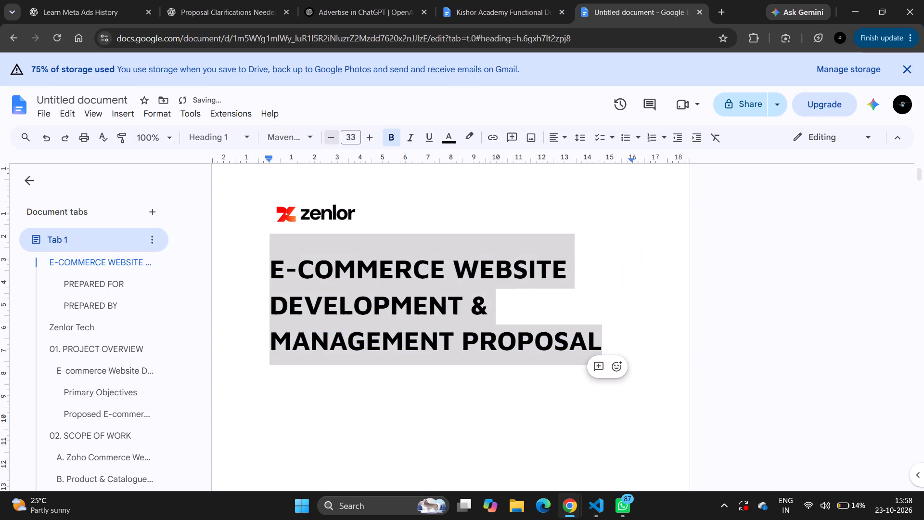
pyautogui.click(334, 139)
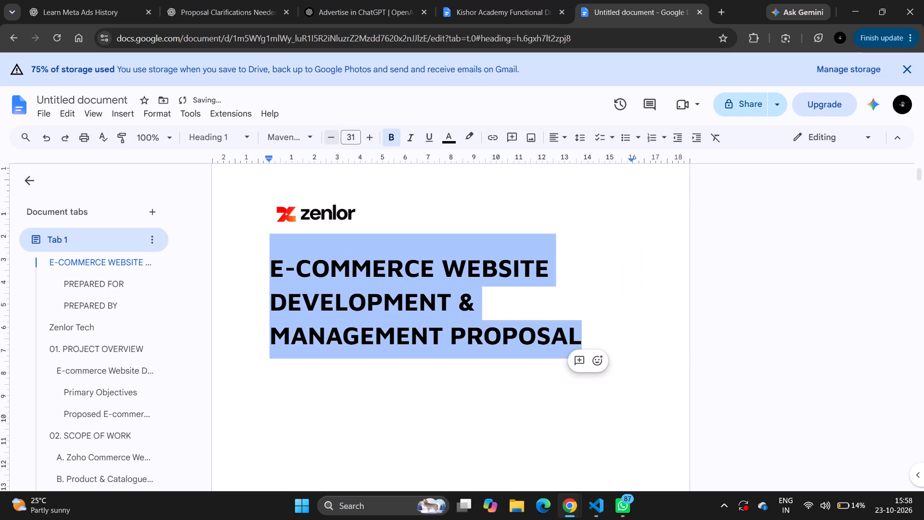
pyautogui.click(334, 139)
pyautogui.scroll(1, 362, 346)
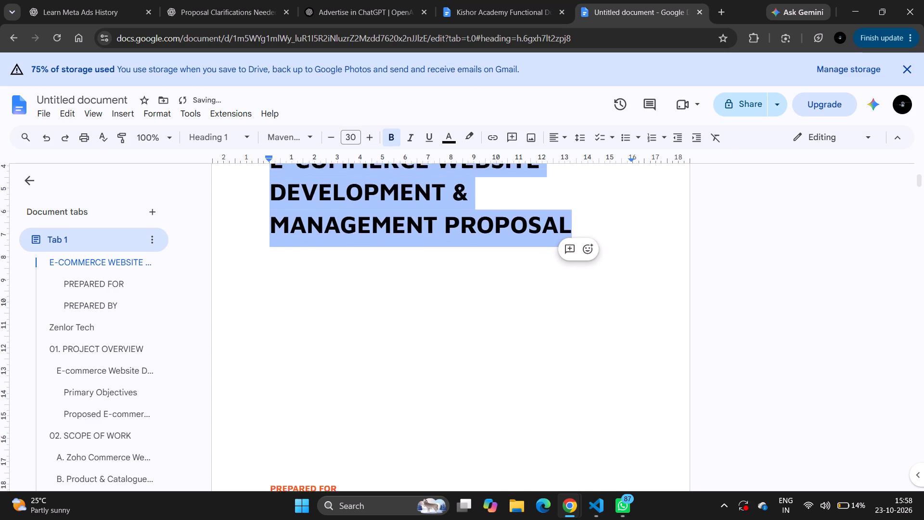
pyautogui.scroll(1, 362, 346)
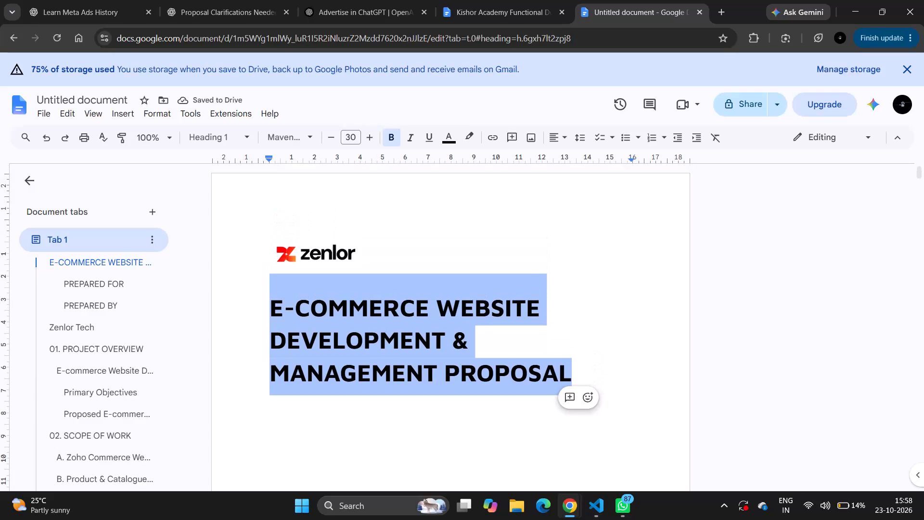
pyautogui.doubleClick(332, 134)
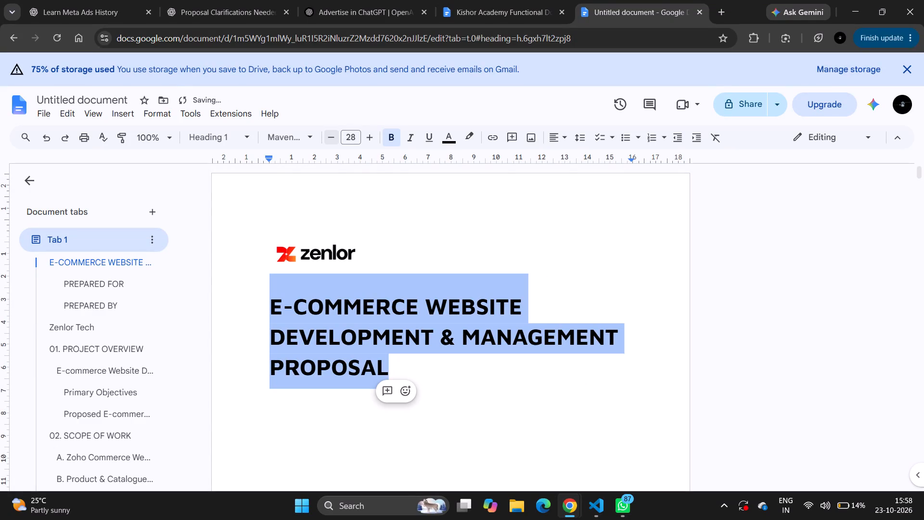
pyautogui.click(370, 138)
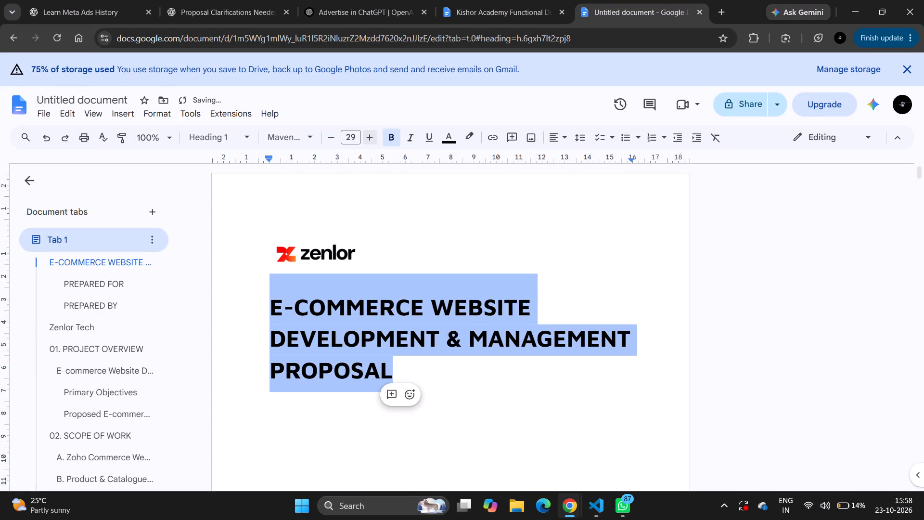
pyautogui.click(370, 138)
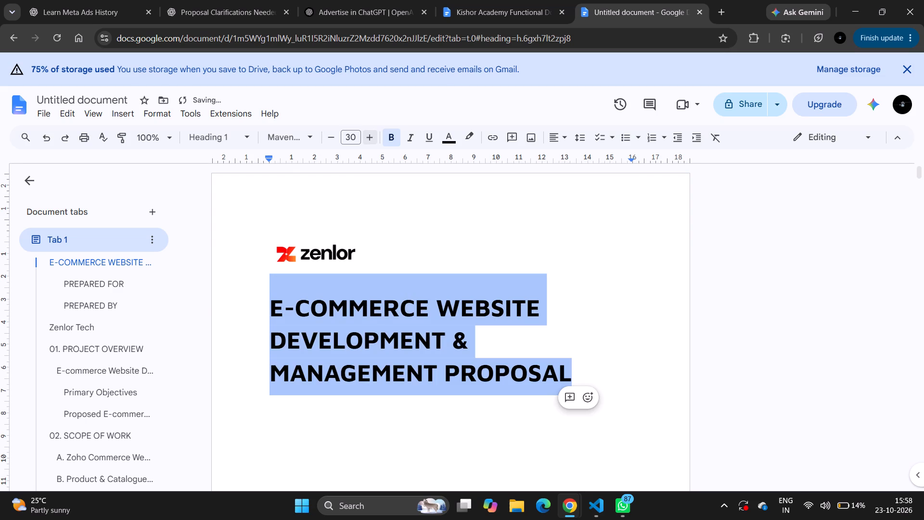
pyautogui.doubleClick(370, 138)
pyautogui.tripleClick(338, 133)
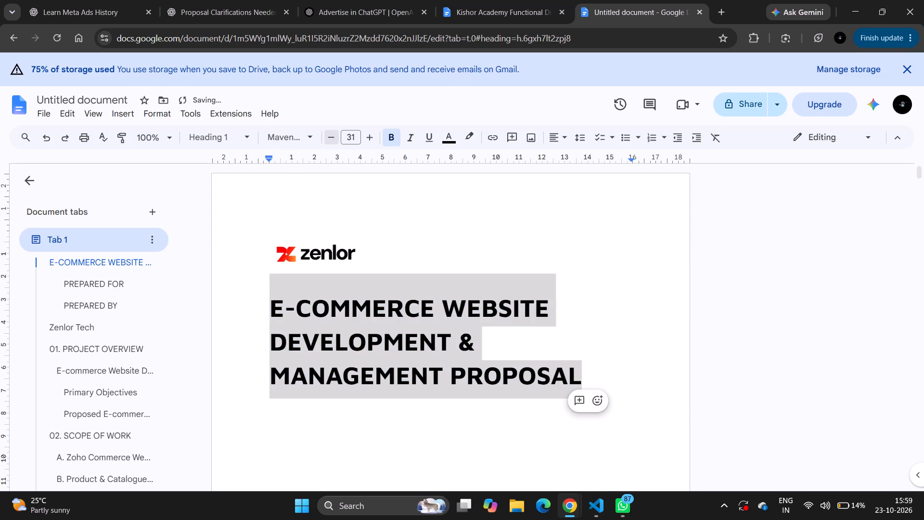
pyautogui.click(338, 133)
pyautogui.click(338, 133)
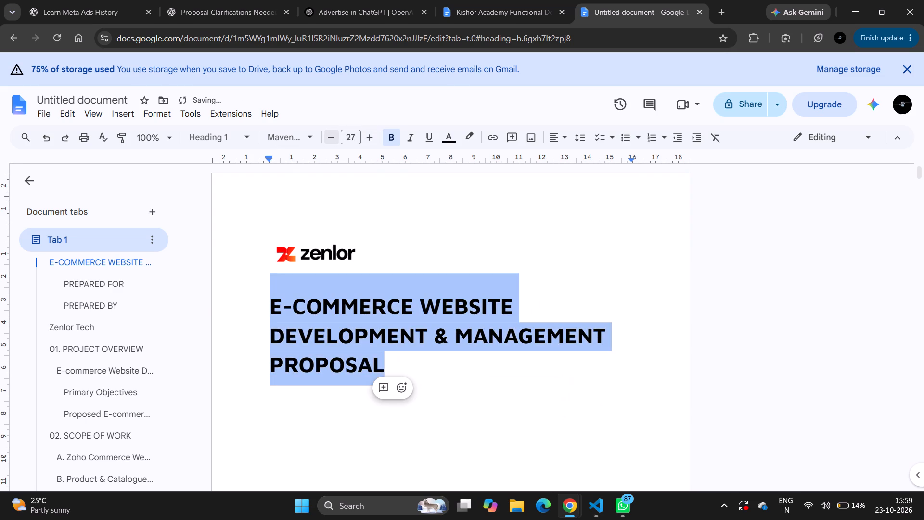
pyautogui.doubleClick(374, 141)
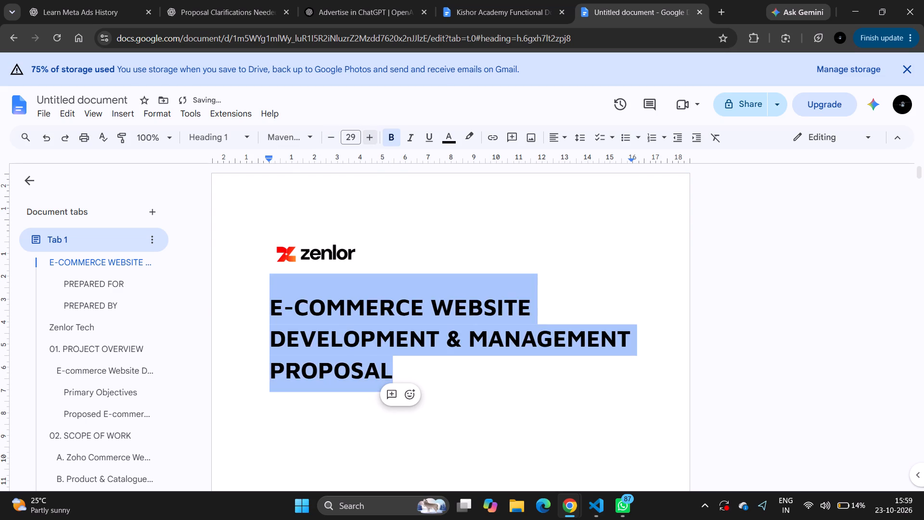
pyautogui.click(374, 141)
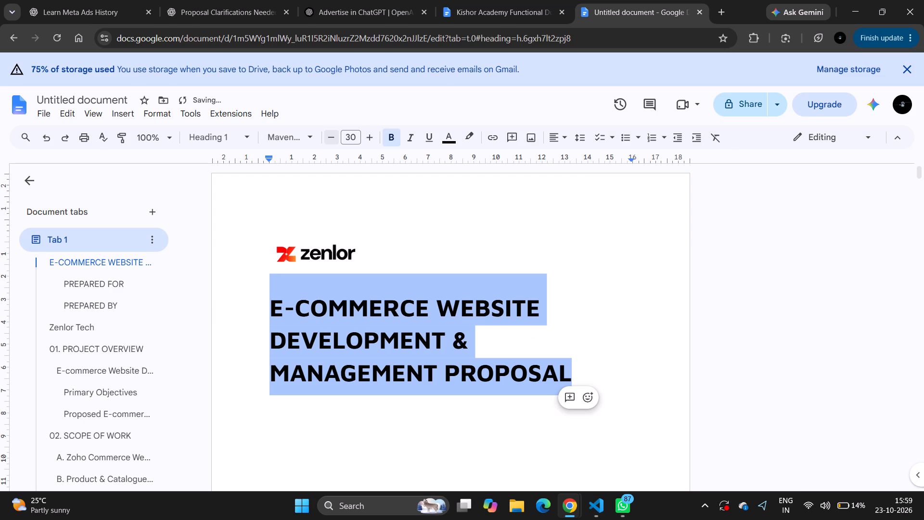
pyautogui.click(331, 135)
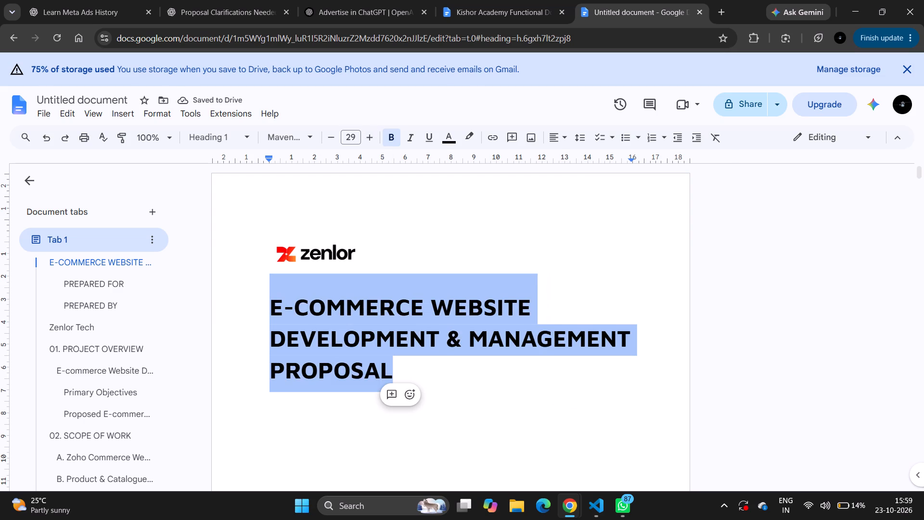
# Compare the cover page's PREPARED FOR and PREPARED BY details with those in the ChatGPT proposal draft.
pyautogui.scroll(-3, 456, 366)
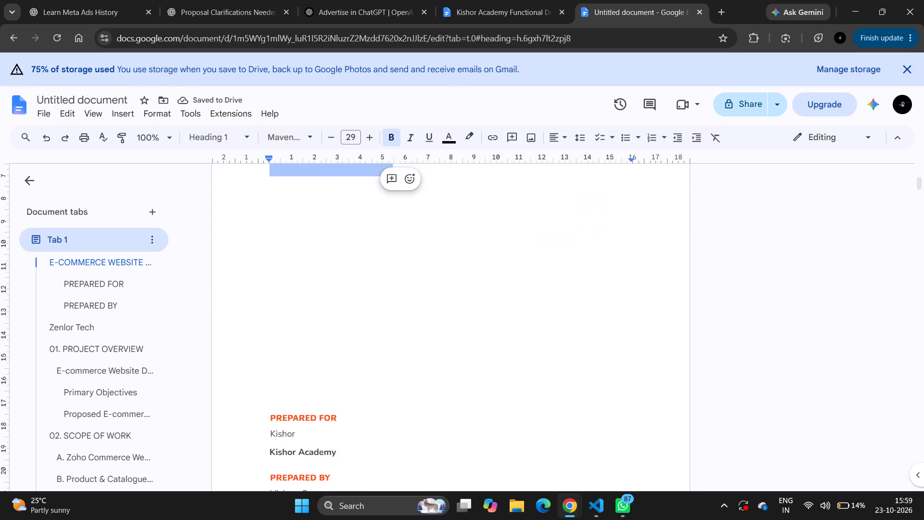
pyautogui.scroll(-2, 456, 366)
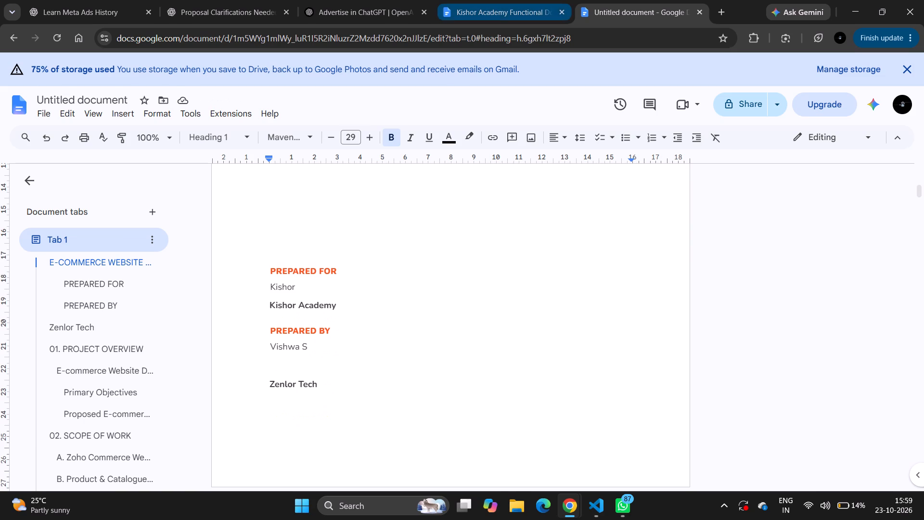
pyautogui.click(490, 0)
pyautogui.click(257, 0)
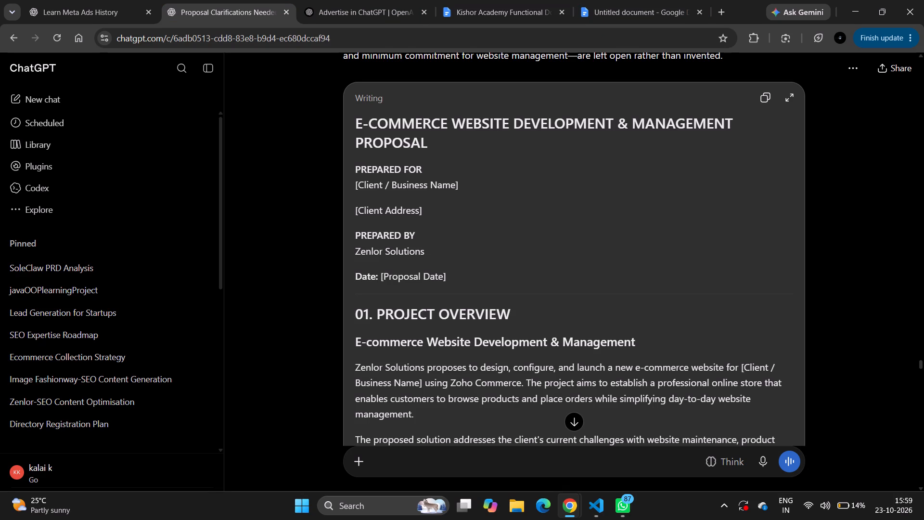
pyautogui.click(582, 9)
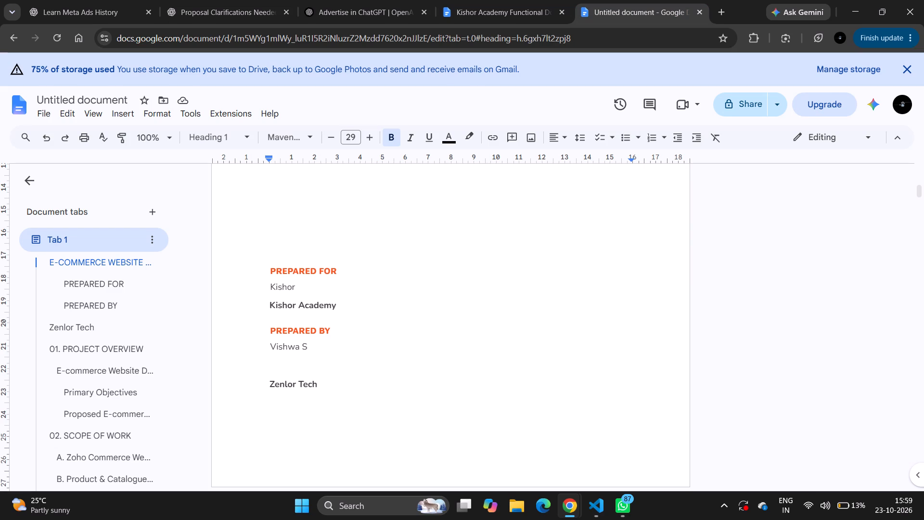
# Select the client contact's name directly under PREPARED FOR on the cover page.
pyautogui.moveTo(268, 288); pyautogui.dragTo(304, 289)
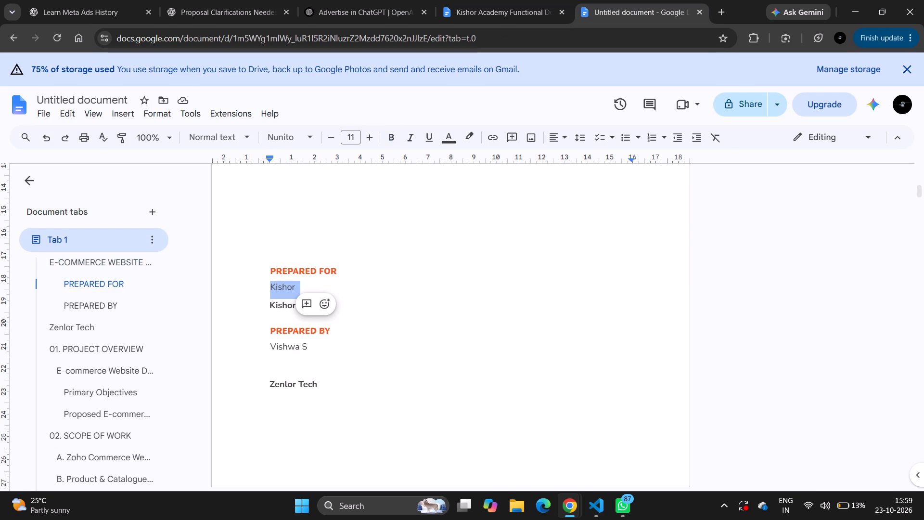
# Replace the contact name and Kishor Academy under PREPARED FOR with blank square-bracket placeholders, each holding a tab space inside.
pyautogui.hotkey('shift', 'Left')
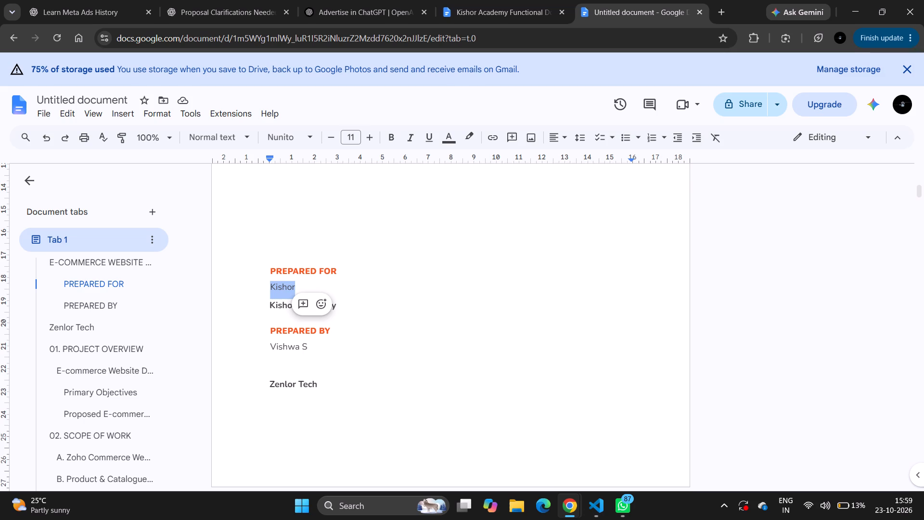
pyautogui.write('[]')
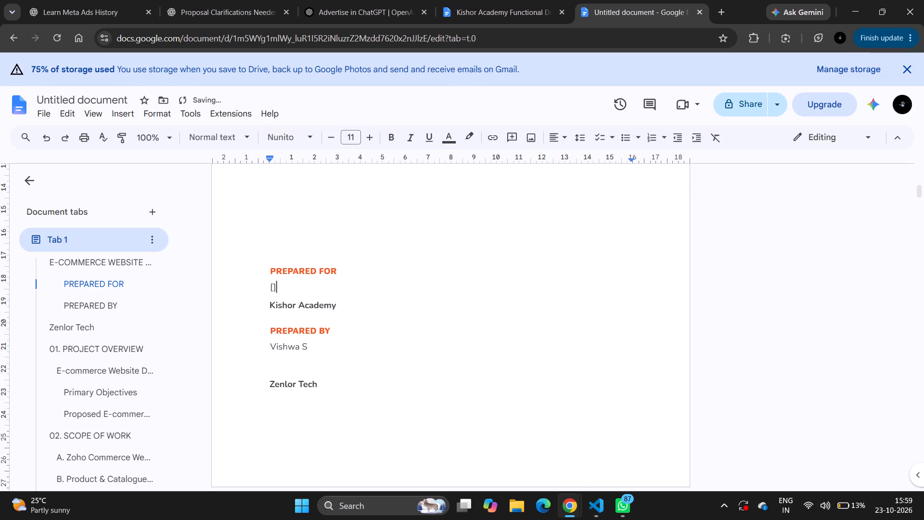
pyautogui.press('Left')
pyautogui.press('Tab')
pyautogui.moveTo(269, 304); pyautogui.dragTo(334, 302)
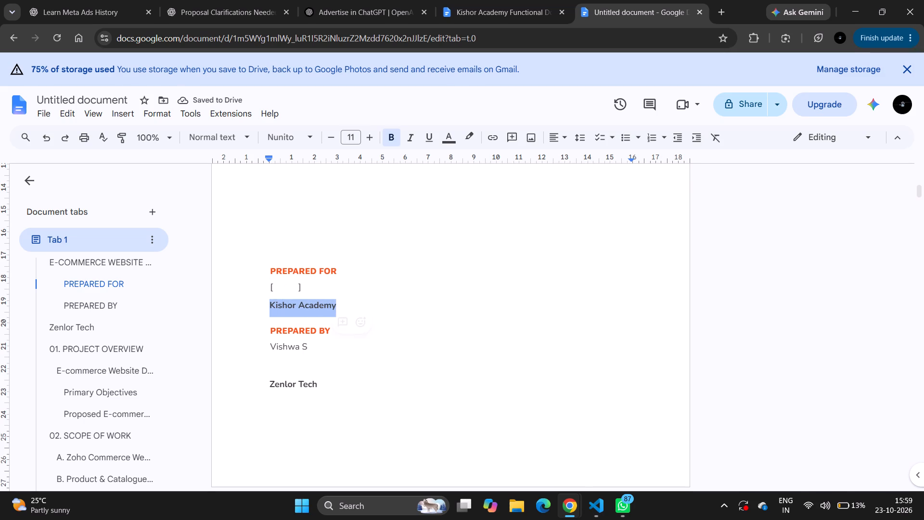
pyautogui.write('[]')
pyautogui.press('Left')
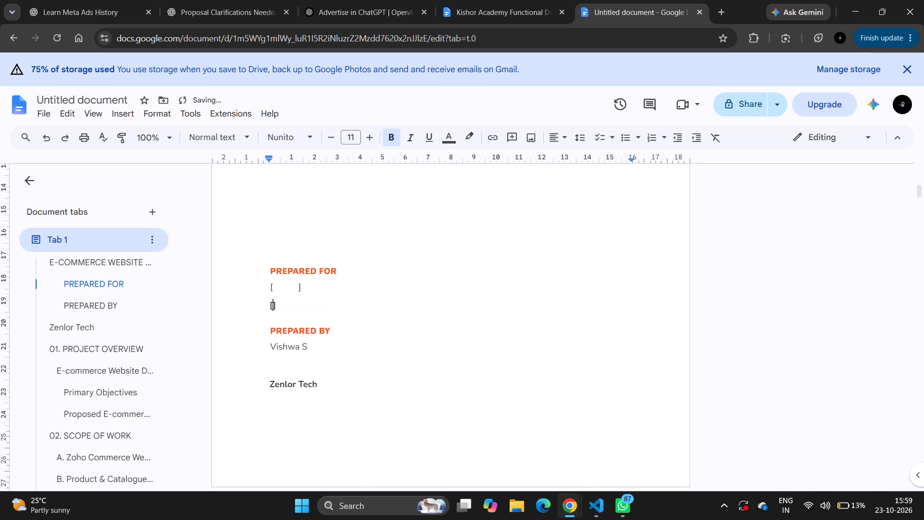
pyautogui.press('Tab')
# Select the preparer's name directly under PREPARED BY on the cover page.
pyautogui.moveTo(270, 345); pyautogui.dragTo(311, 346)
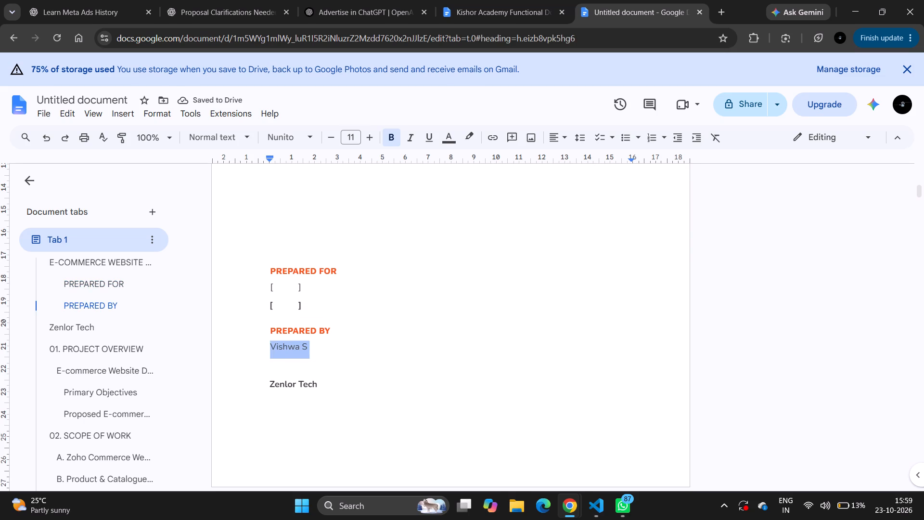
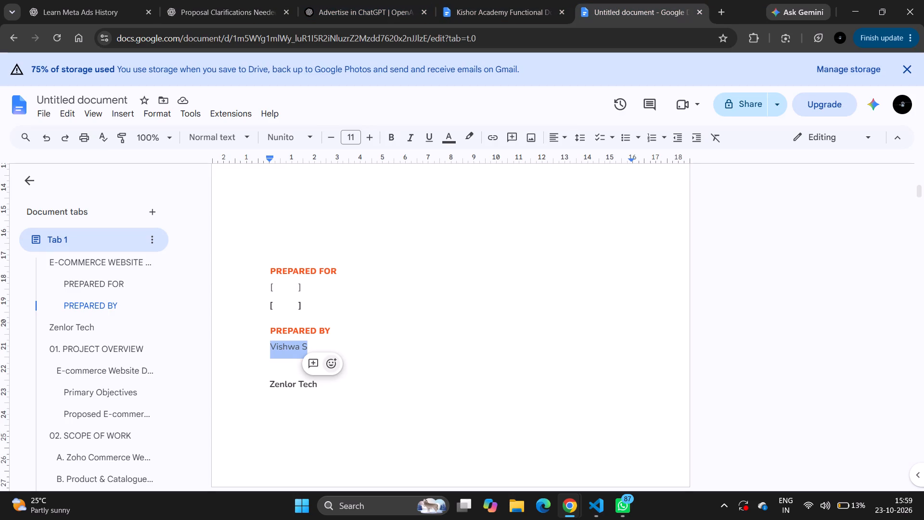
# Replace the selected name under PREPARED BY on the cover page with the new preparer's name.
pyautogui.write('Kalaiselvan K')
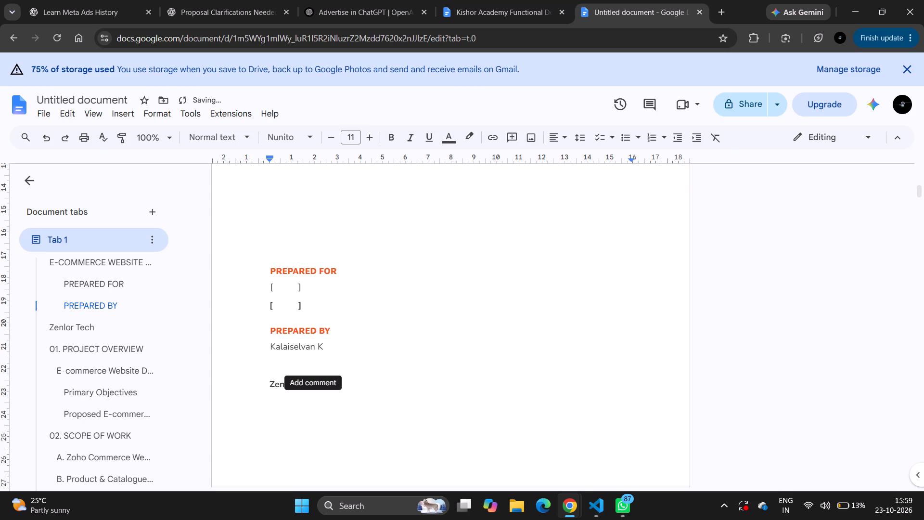
# Replace the Zenlor Tech heading with a normal-text line reading "Zenlor Solutions" directly below the preparer's name.
pyautogui.click(270, 385)
pyautogui.tripleClick(282, 384)
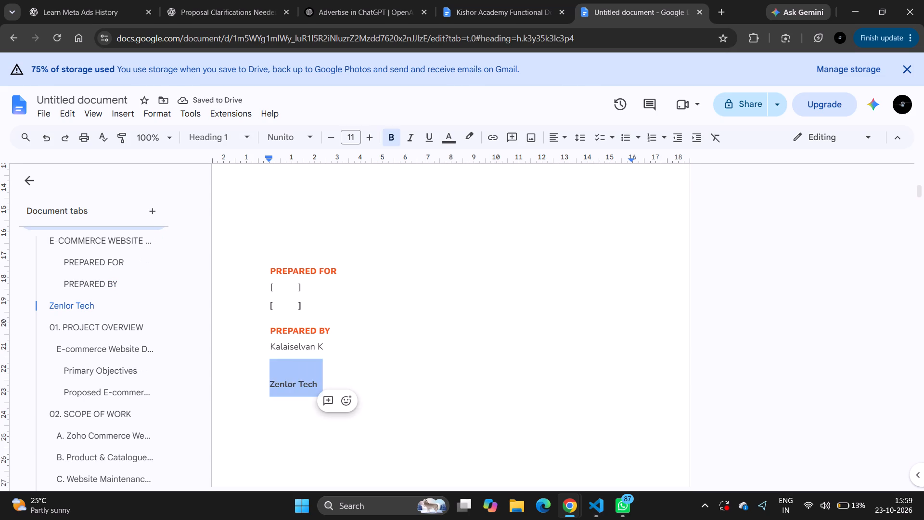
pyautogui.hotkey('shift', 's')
pyautogui.press('BackSpace')
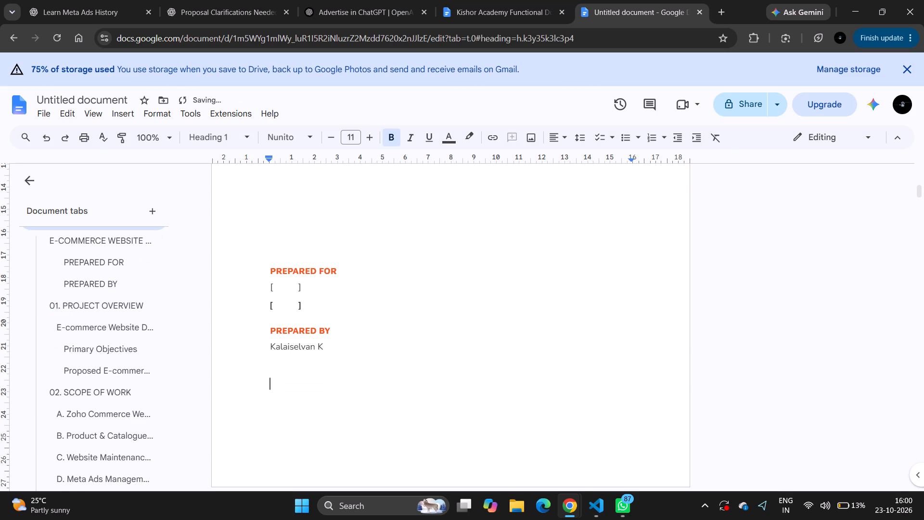
pyautogui.press('BackSpace')
pyautogui.press('Return')
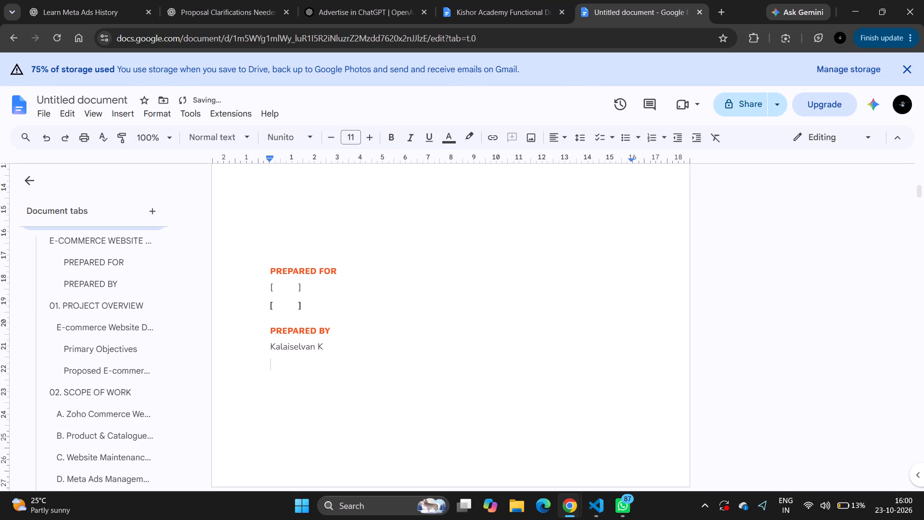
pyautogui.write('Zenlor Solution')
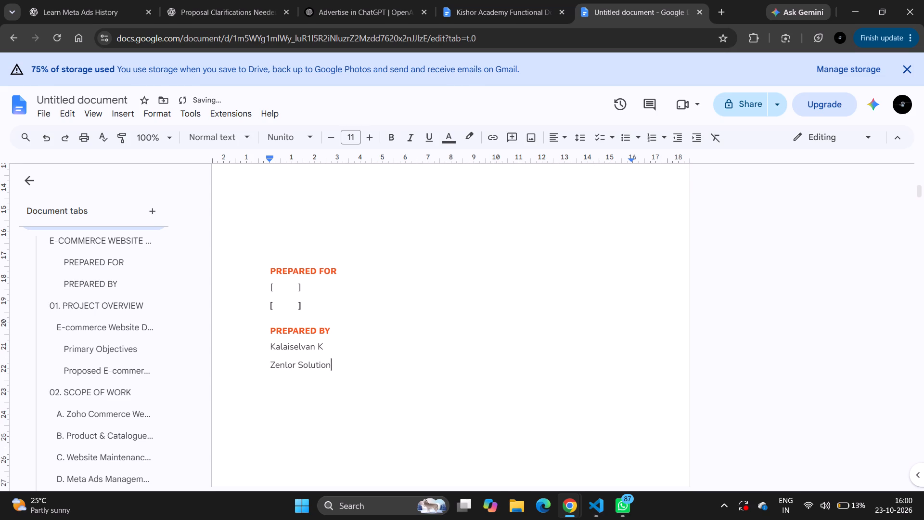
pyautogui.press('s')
# Review the cover page from its title onward and the client and preparer details preceding the Project Overview section.
pyautogui.scroll(3, 446, 295)
pyautogui.scroll(-1, 446, 295)
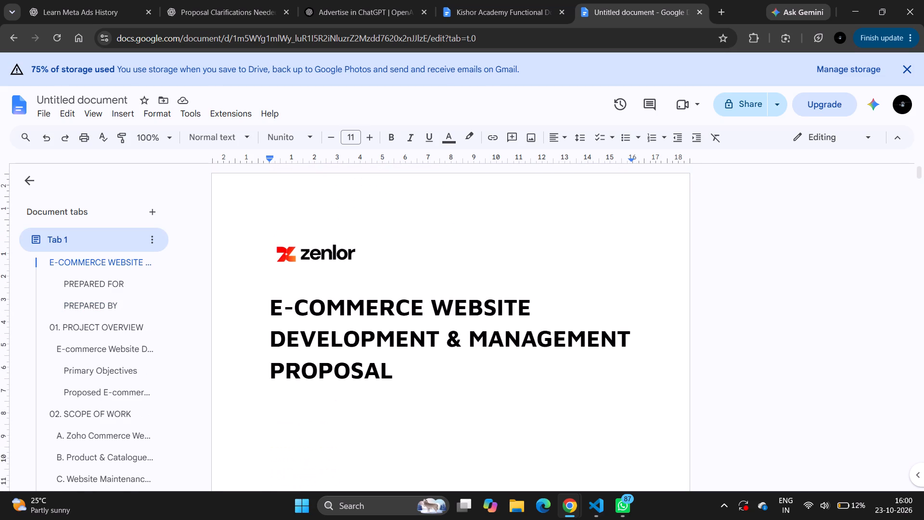
pyautogui.scroll(-4, 446, 295)
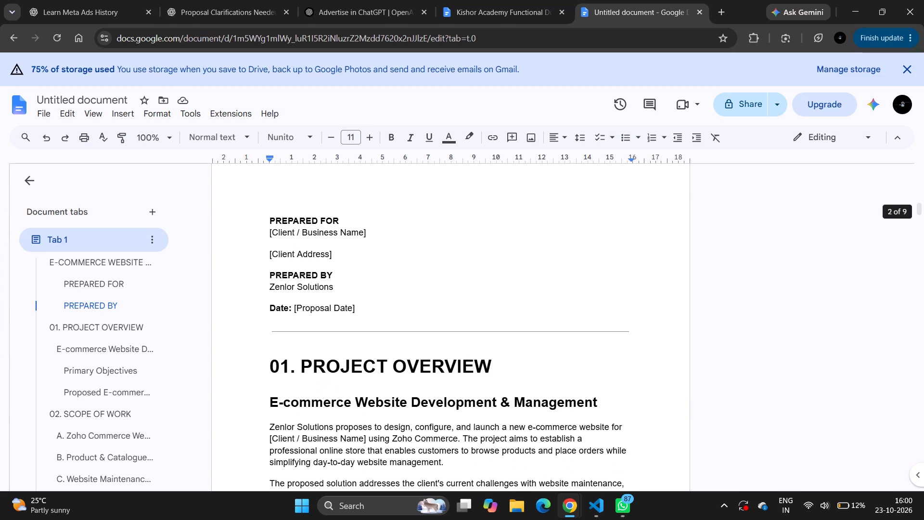
pyautogui.scroll(-1, 446, 295)
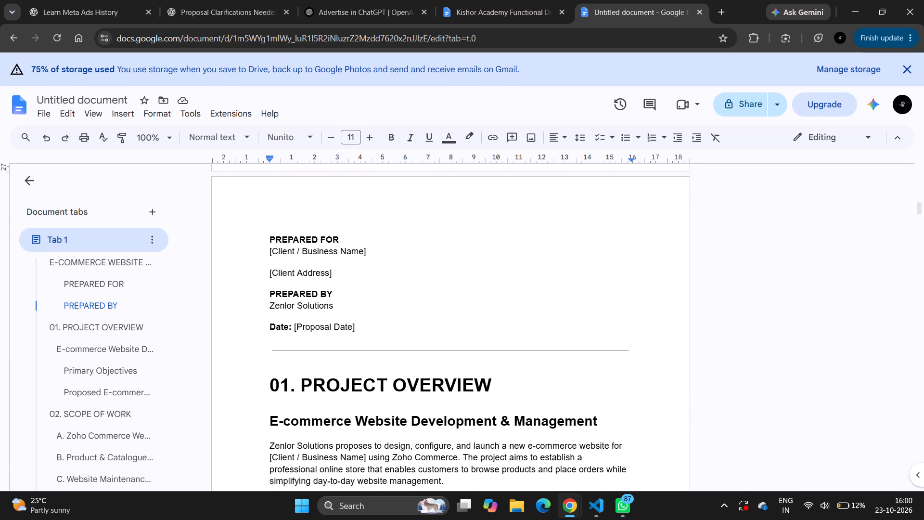
# Delete the placeholder PREPARED FOR, PREPARED BY and Date block with its divider line above 01. PROJECT OVERVIEW.
pyautogui.moveTo(266, 238); pyautogui.dragTo(630, 350)
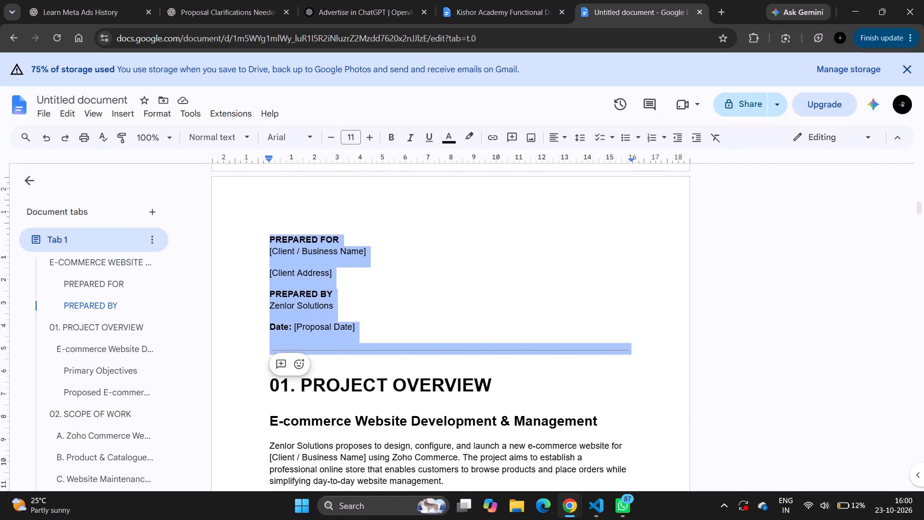
pyautogui.press('BackSpace')
pyautogui.press('BackSpace')
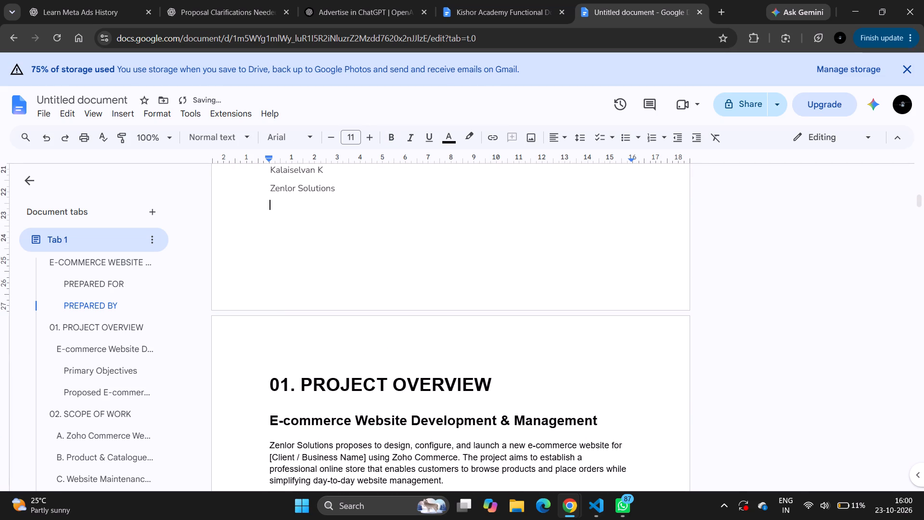
# Copy the Zenlor logo from the cover page into the page header above 01. PROJECT OVERVIEW.
pyautogui.scroll(7, 332, 208)
pyautogui.click(308, 243)
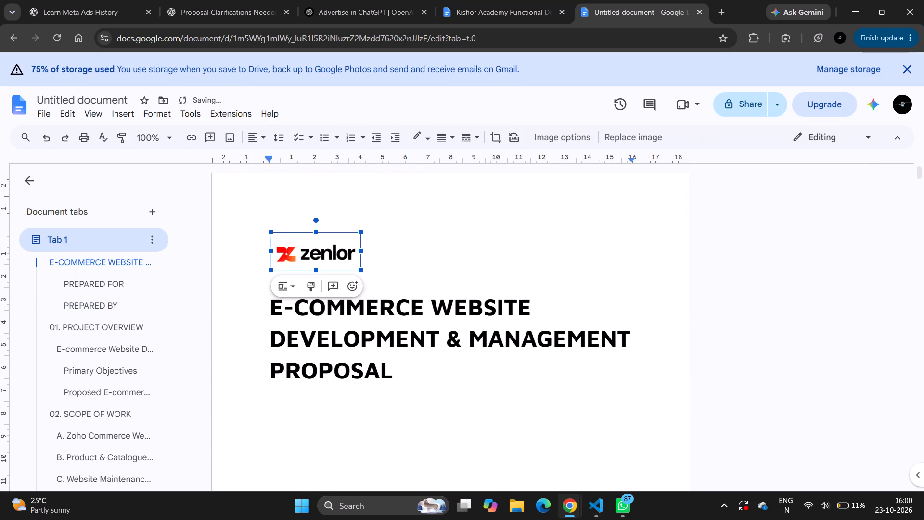
pyautogui.hotkey('ctrl', 'c')
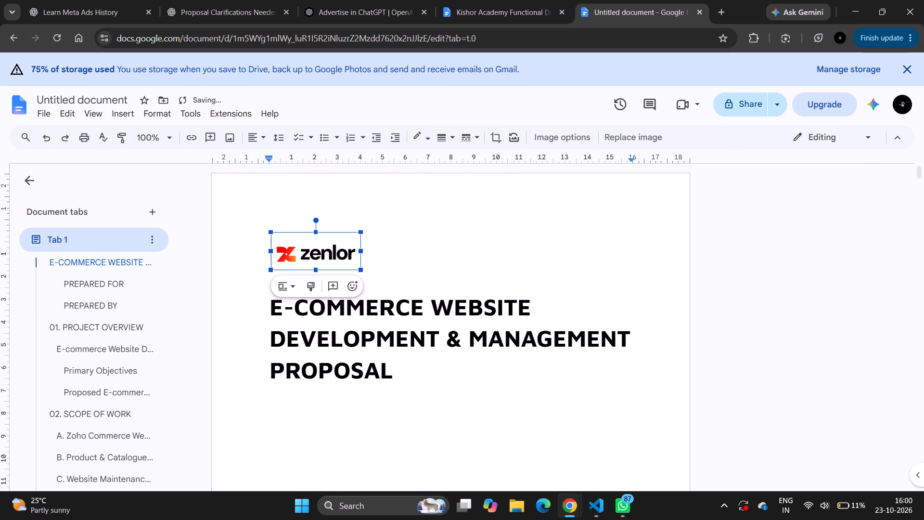
pyautogui.click(418, 363)
pyautogui.scroll(-5, 418, 363)
pyautogui.doubleClick(286, 389)
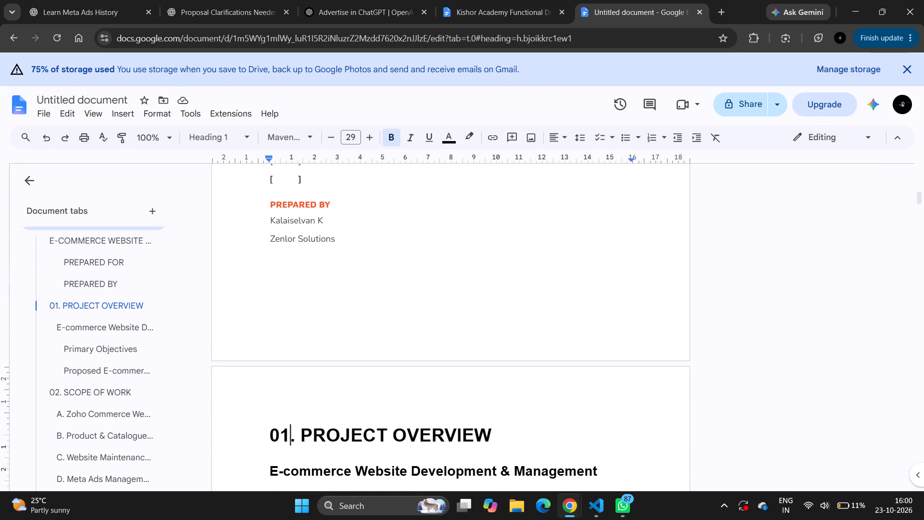
pyautogui.hotkey('ctrl', 'v')
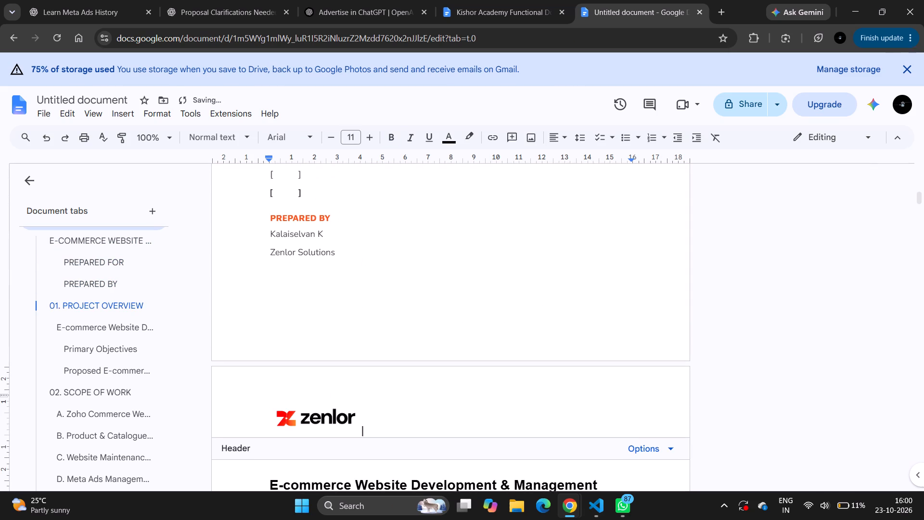
# Set the header layout to Different first page, check the headers on the cover and second page, and return to the body text.
pyautogui.click(662, 440)
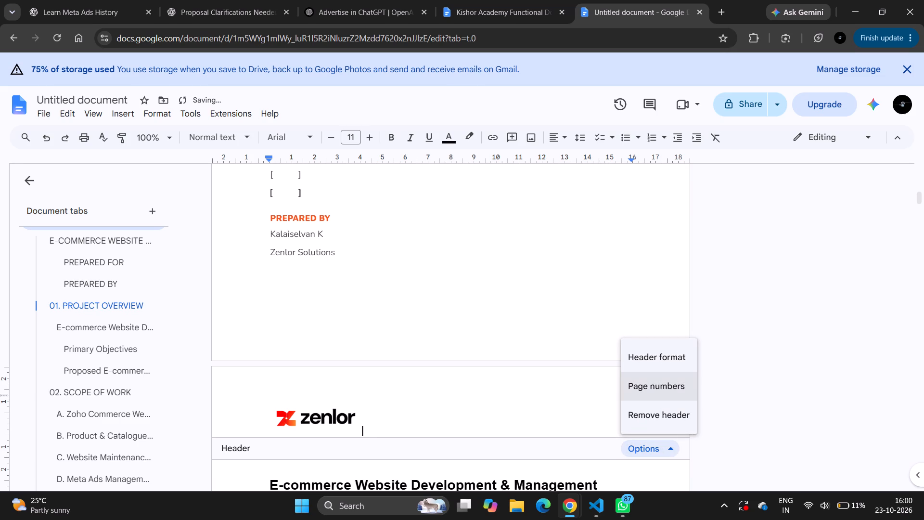
pyautogui.click(668, 367)
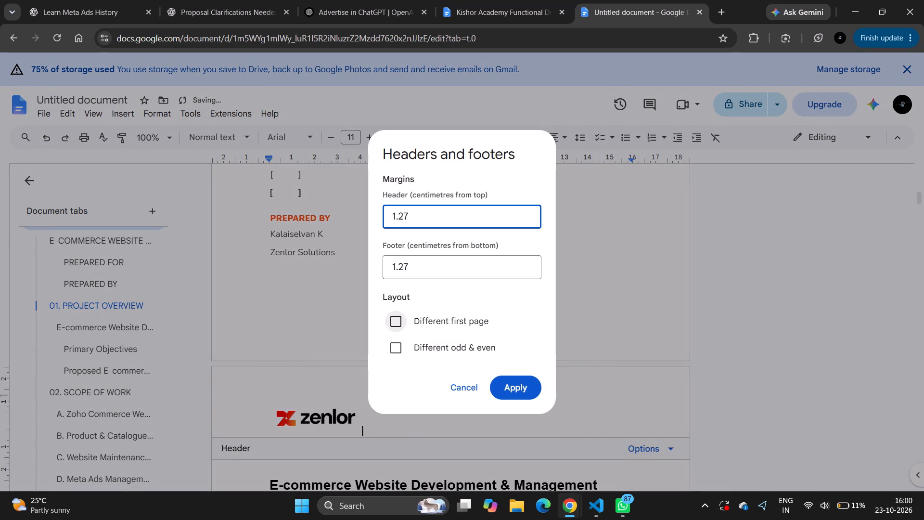
pyautogui.click(395, 323)
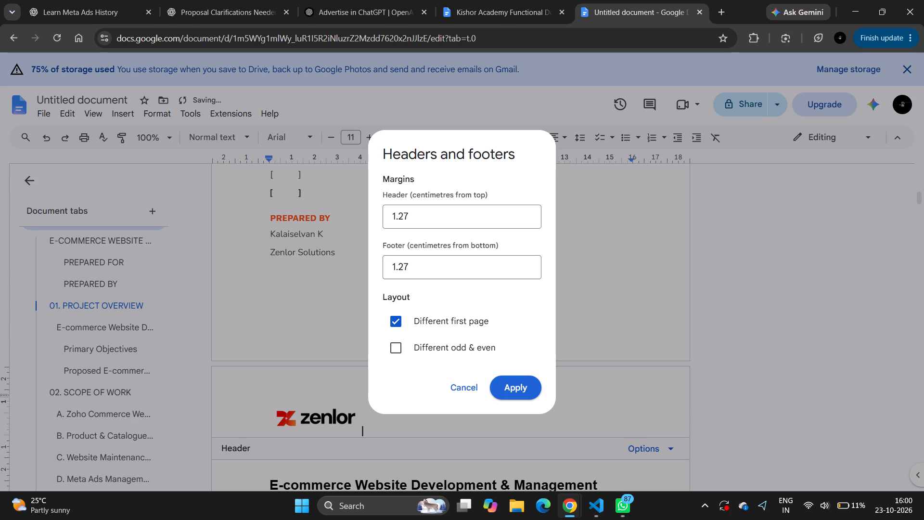
pyautogui.click(520, 384)
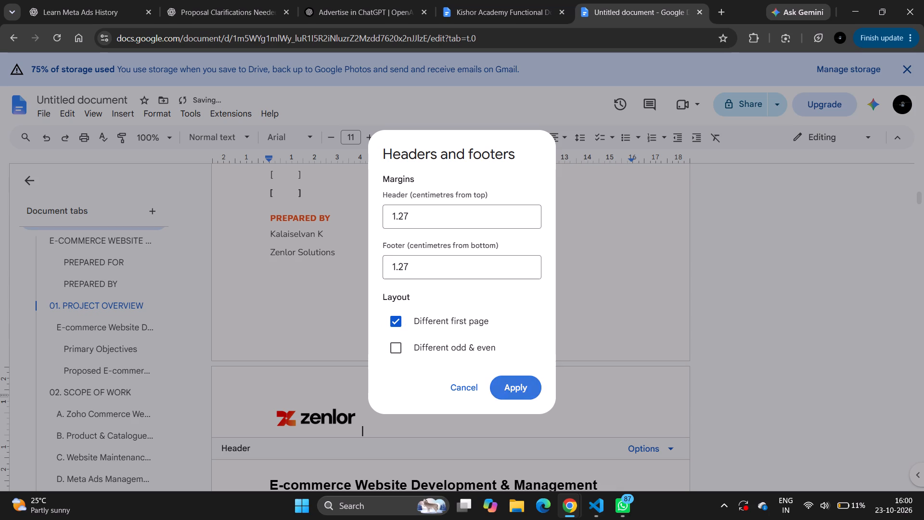
pyautogui.scroll(3, 425, 313)
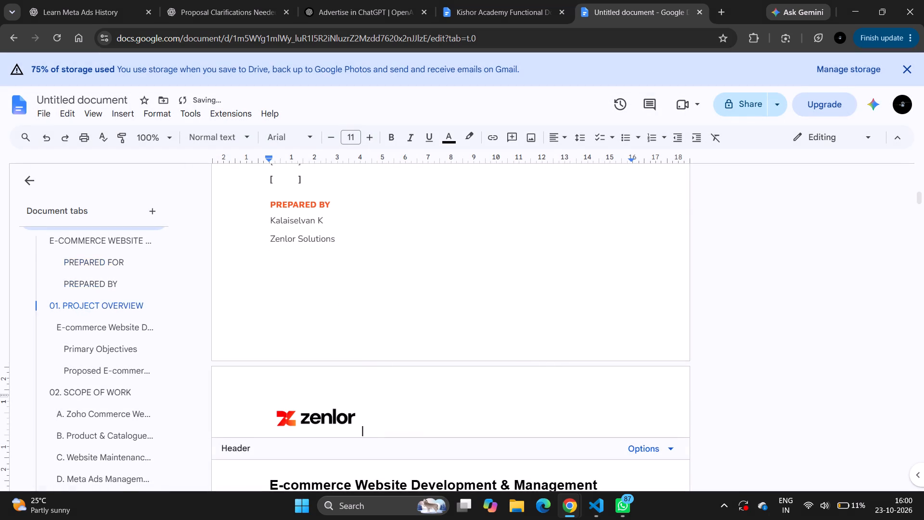
pyautogui.scroll(4, 425, 313)
pyautogui.scroll(-2, 425, 313)
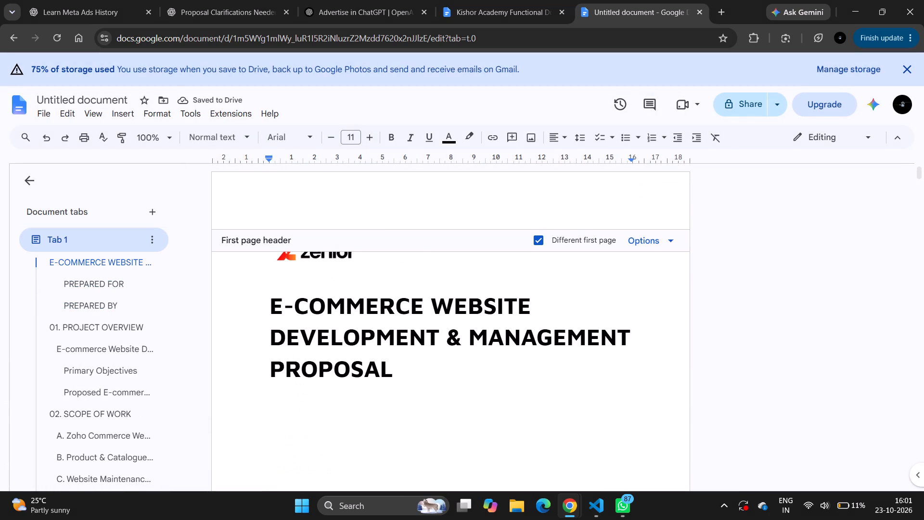
pyautogui.scroll(-8, 425, 313)
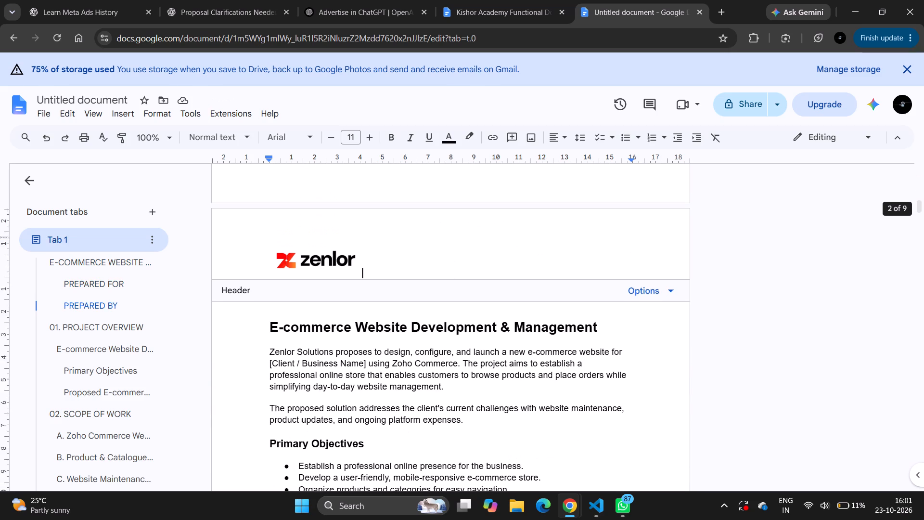
pyautogui.scroll(-1, 425, 313)
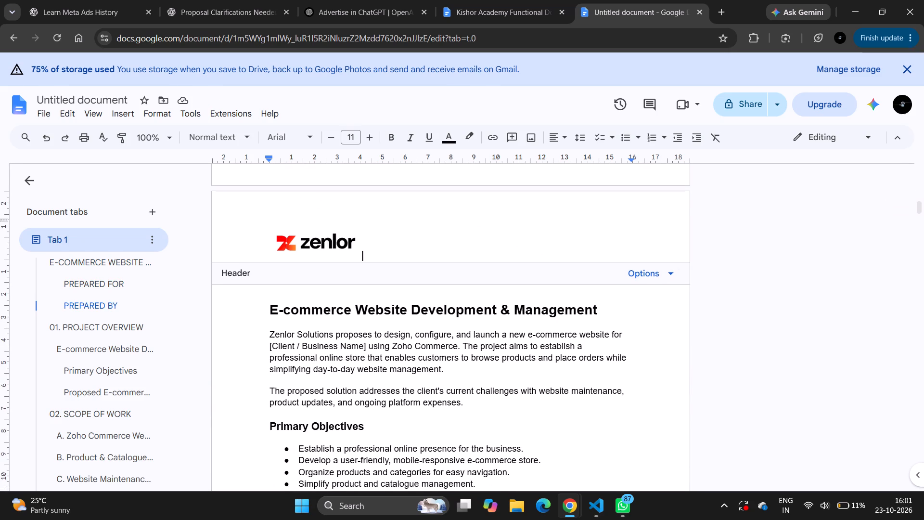
pyautogui.click(685, 362)
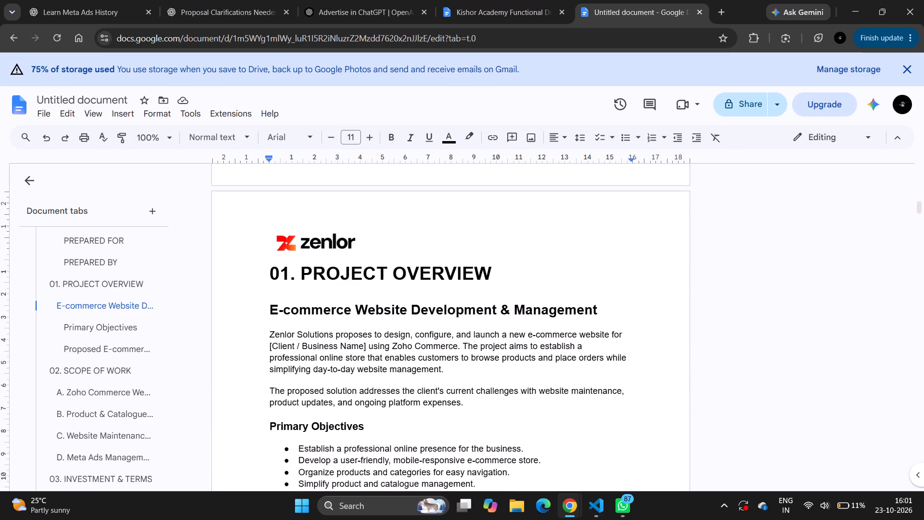
# Copy the footer text "© 2026 Zenlor Tech. All rights reserved." from the Kishor Academy document.
pyautogui.click(475, 0)
pyautogui.scroll(-2, 386, 315)
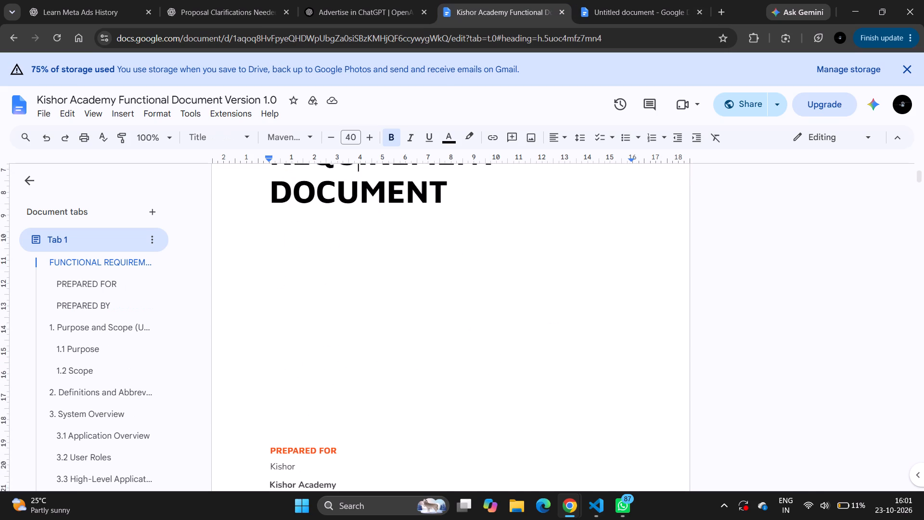
pyautogui.scroll(-5, 386, 315)
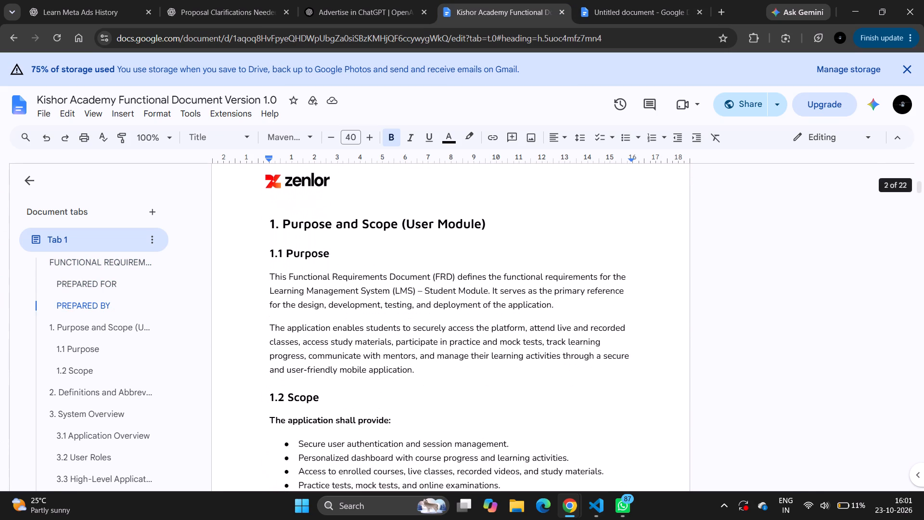
pyautogui.scroll(-2, 386, 315)
pyautogui.doubleClick(391, 368)
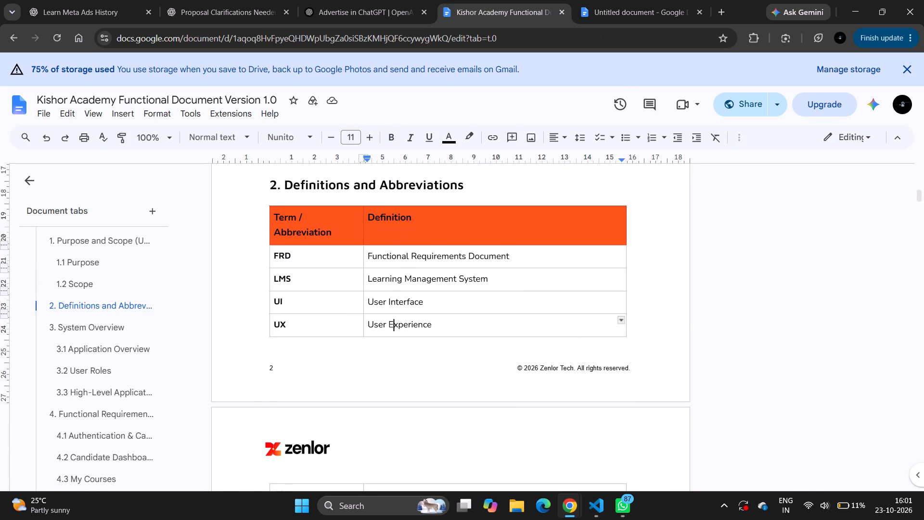
pyautogui.moveTo(630, 366); pyautogui.dragTo(603, 368)
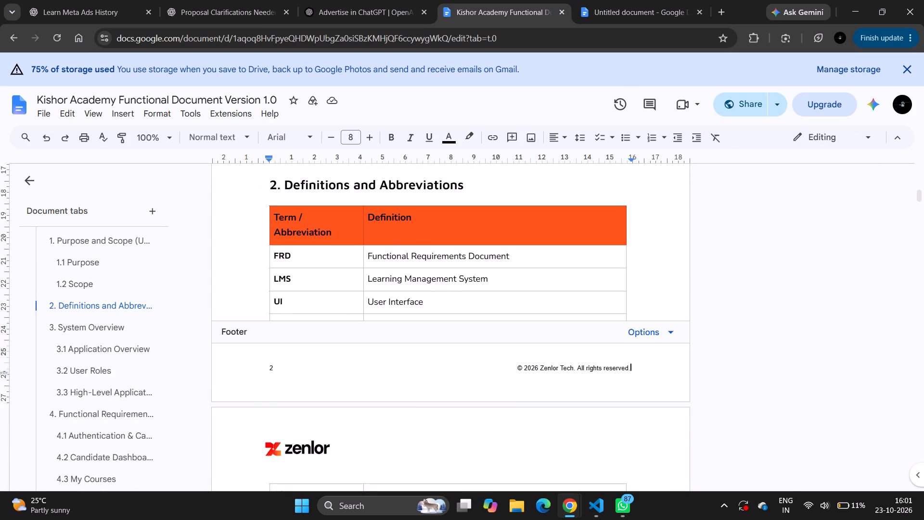
pyautogui.moveTo(603, 368); pyautogui.dragTo(517, 370)
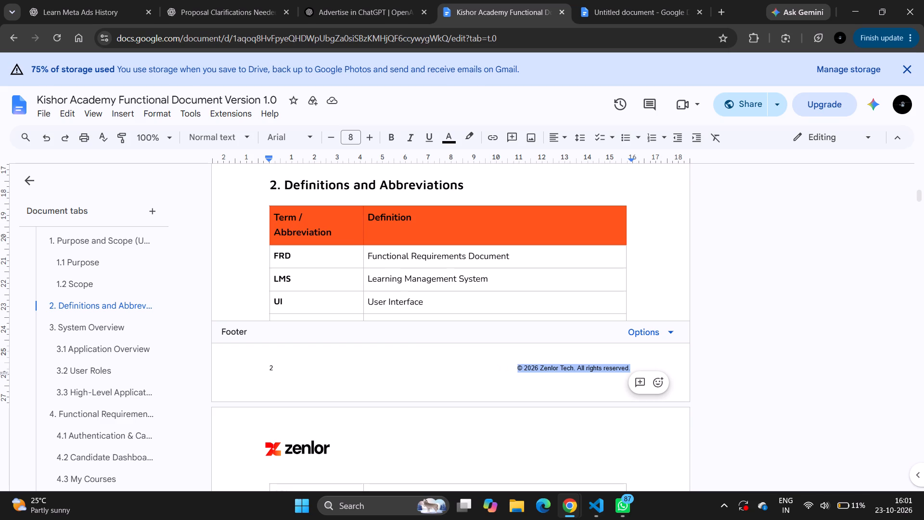
pyautogui.hotkey('ctrl', 'c')
pyautogui.hotkey('ctrl', 'c')
pyautogui.click(505, 369)
# Return to the untitled proposal document and dismiss the low-battery alert.
pyautogui.hotkey('ctrl', 'Tab')
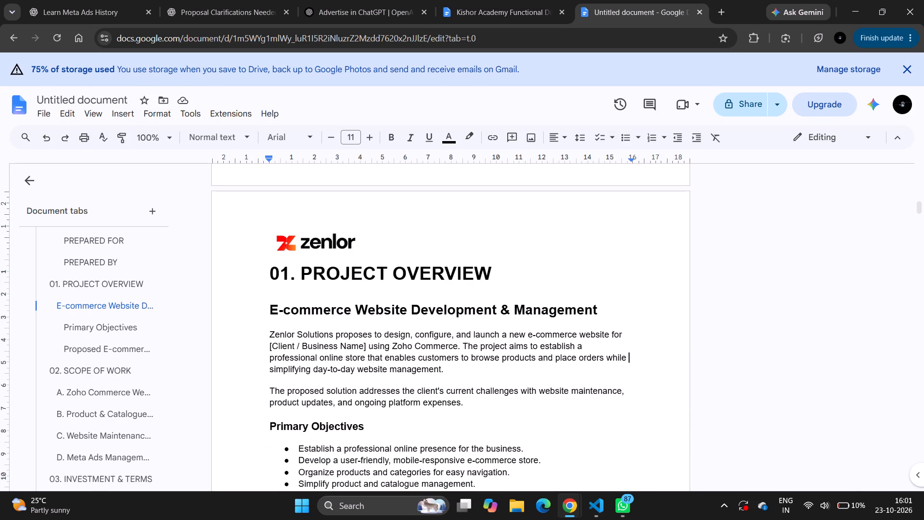
pyautogui.scroll(-3, 399, 393)
pyautogui.click(477, 269)
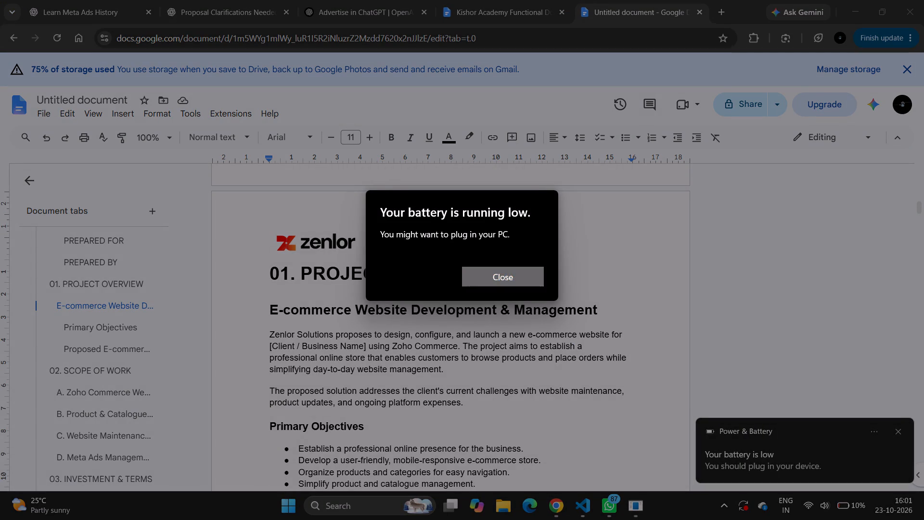
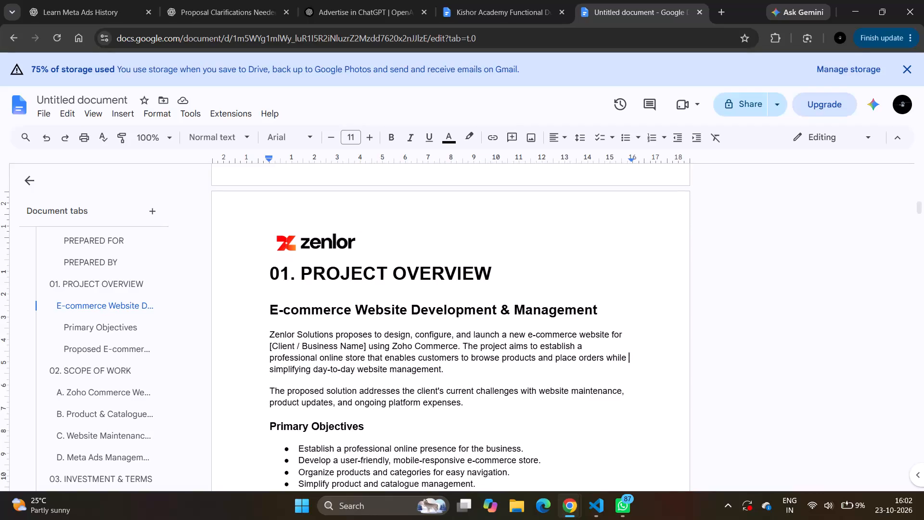
# Paste "© 2026 Zenlor Tech. All rights reserved." into the footer of the 01. PROJECT OVERVIEW page, with no number in front.
pyautogui.scroll(-2, 433, 360)
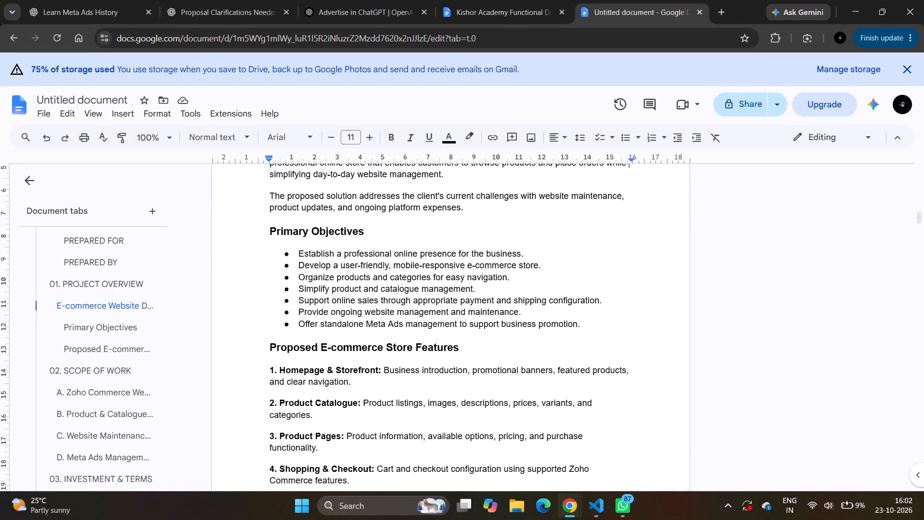
pyautogui.scroll(-3, 433, 360)
pyautogui.doubleClick(457, 394)
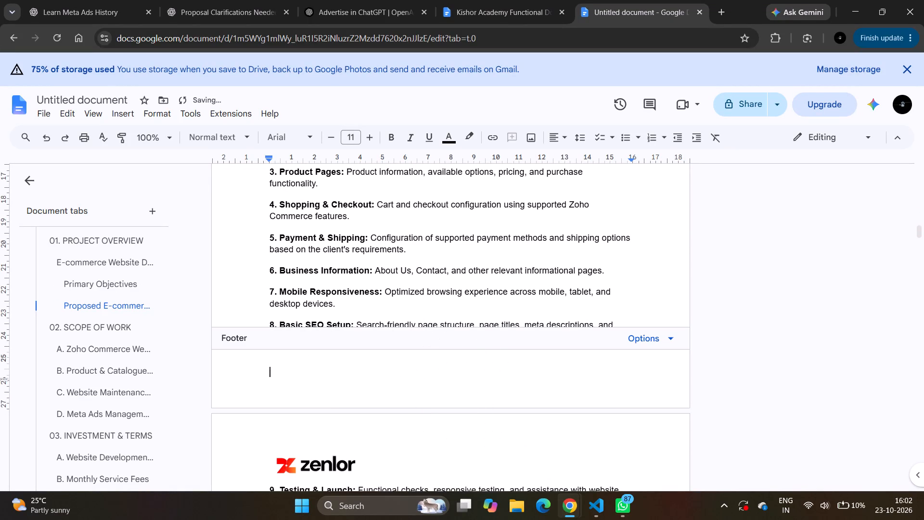
pyautogui.press('1')
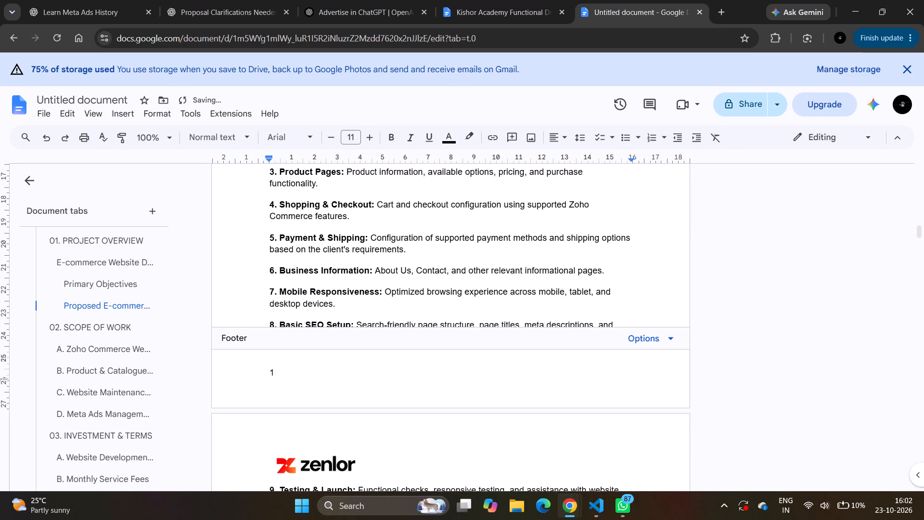
pyautogui.hotkey('ctrl', 'v')
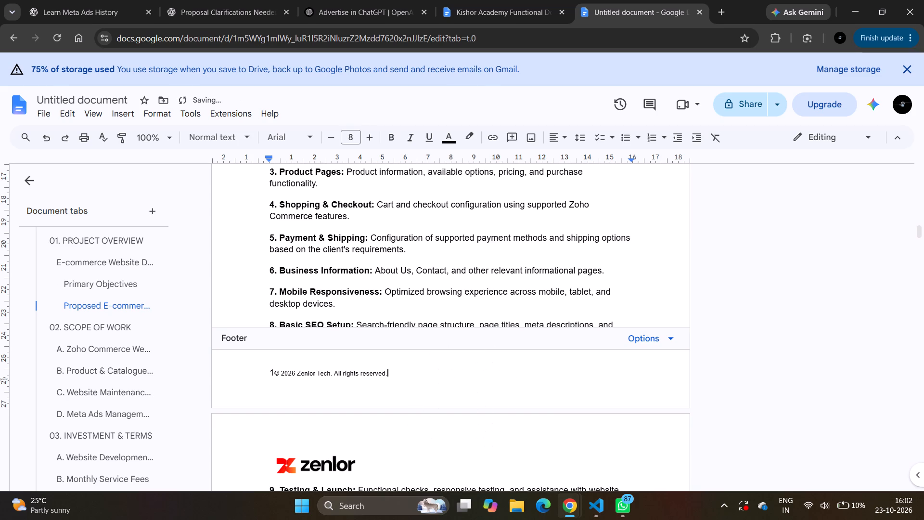
pyautogui.click(272, 371)
pyautogui.click(285, 373)
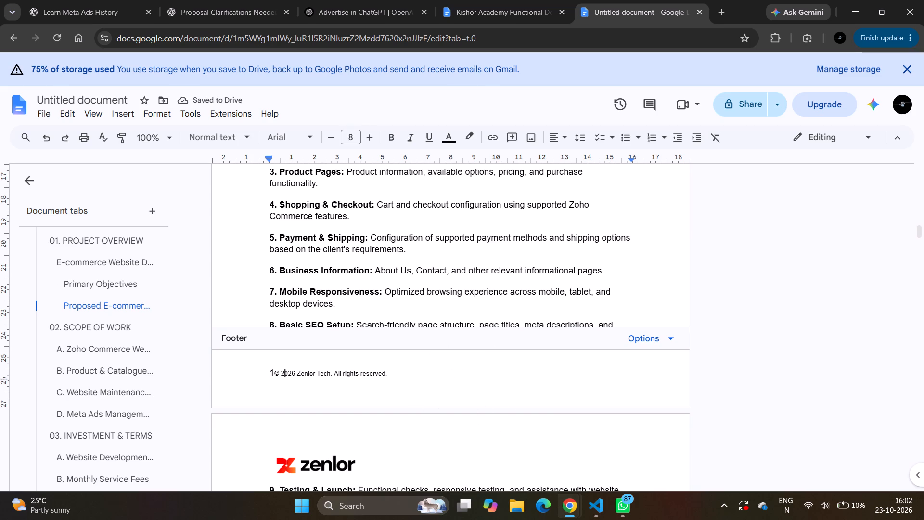
pyautogui.click(273, 373)
pyautogui.press('BackSpace')
# Add the number 1 in size 8 before the copyright text and tab that text across to the footer's right side.
pyautogui.click(327, 128)
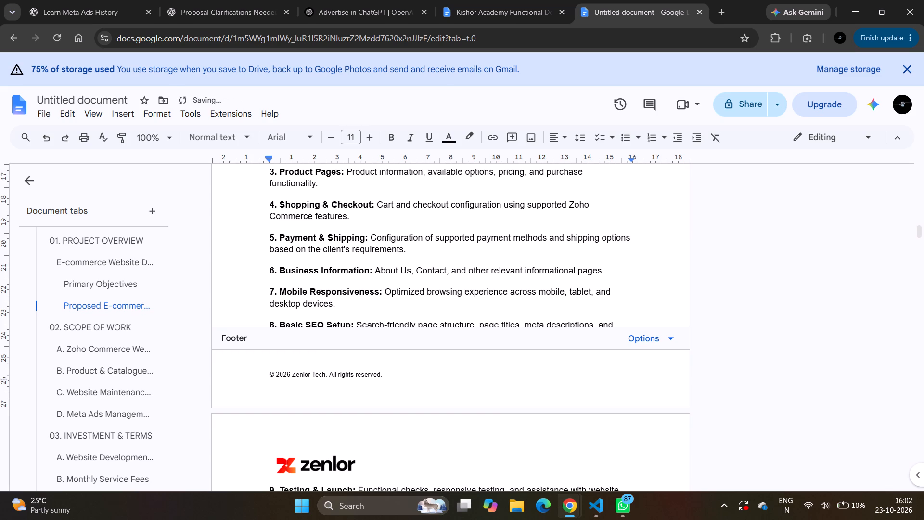
pyautogui.moveTo(327, 128); pyautogui.dragTo(329, 133)
pyautogui.tripleClick(329, 133)
pyautogui.press('1')
pyautogui.press('Tab')
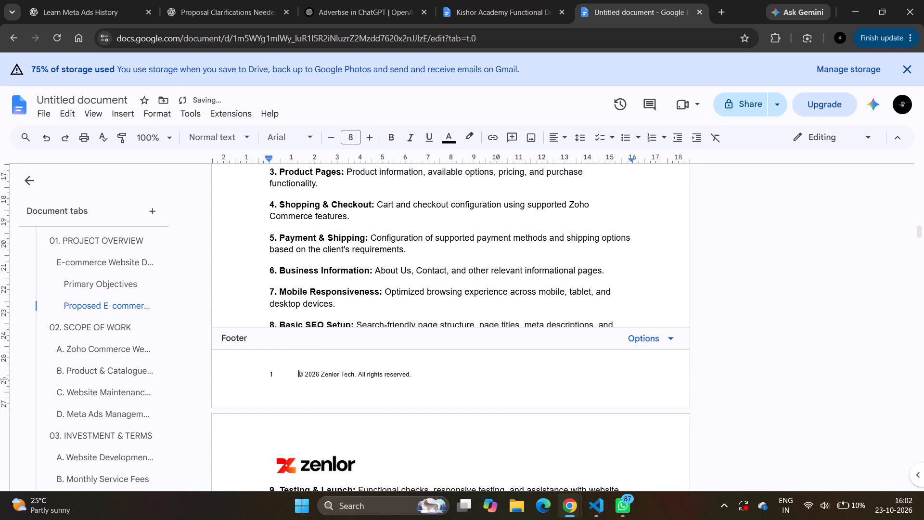
pyautogui.press('Tab')
pyautogui.press('Tab')
pyautogui.press('Tab')
pyautogui.press('Tab')
pyautogui.press('Tab')
pyautogui.press('Tab')
pyautogui.press('Tab')
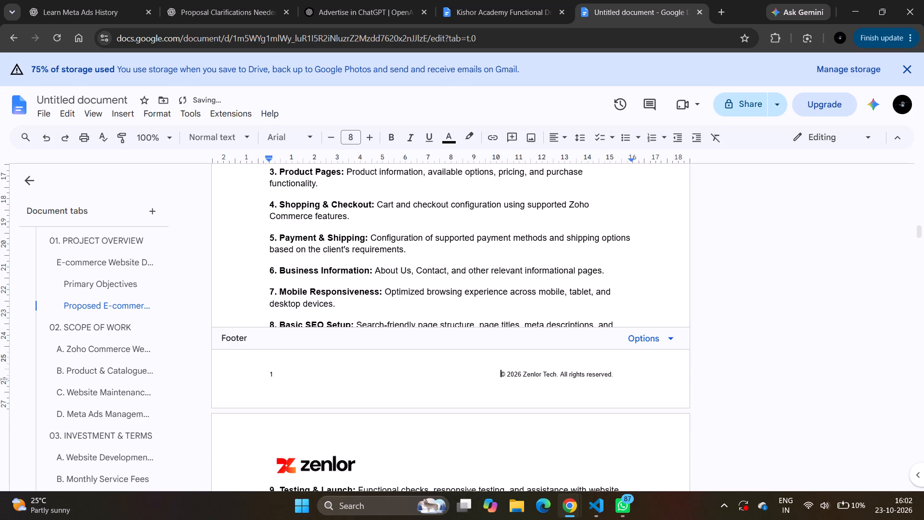
pyautogui.press('Tab')
pyautogui.press('BackSpace')
# Check the footer format with Different first page enabled, apply it unchanged, and return to the body text.
pyautogui.click(660, 344)
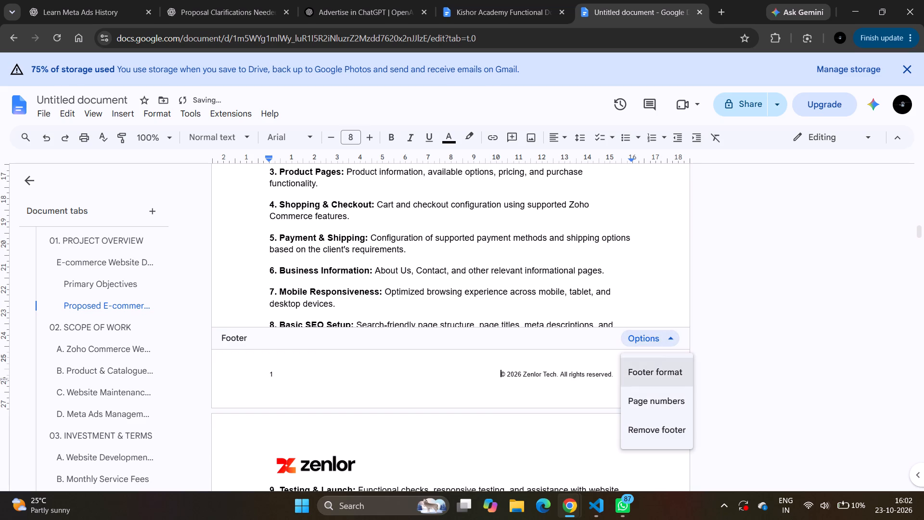
pyautogui.click(644, 367)
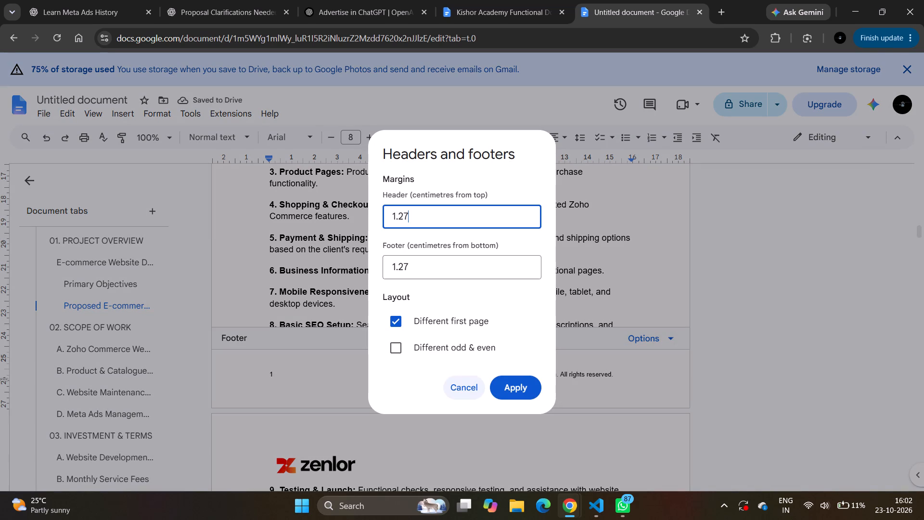
pyautogui.click(501, 382)
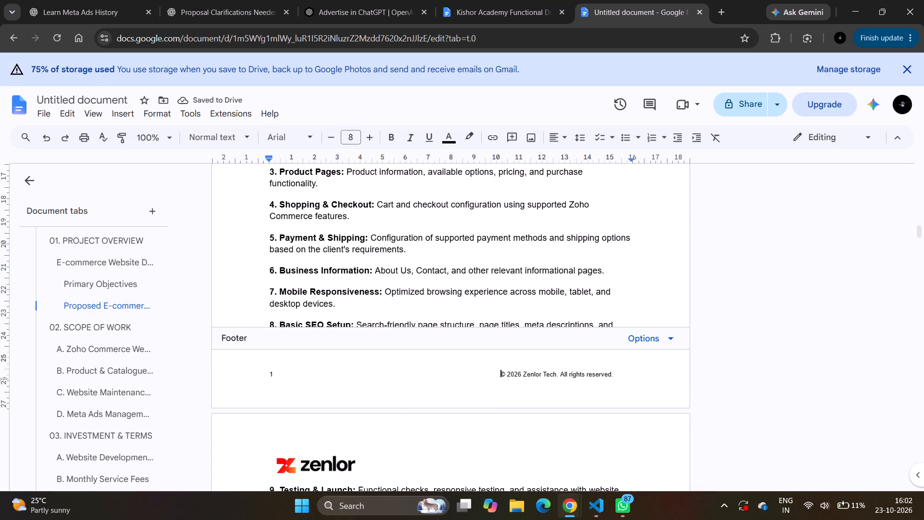
pyautogui.click(649, 312)
# Examine the footer number and copyright text across the pages of the proposal.
pyautogui.scroll(-5, 649, 312)
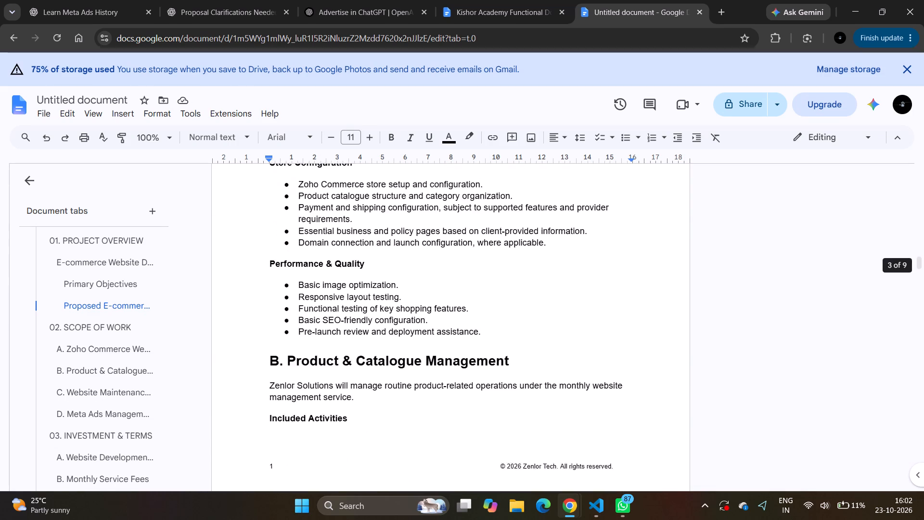
pyautogui.scroll(-1, 649, 312)
pyautogui.scroll(1, 649, 312)
pyautogui.scroll(-1, 649, 312)
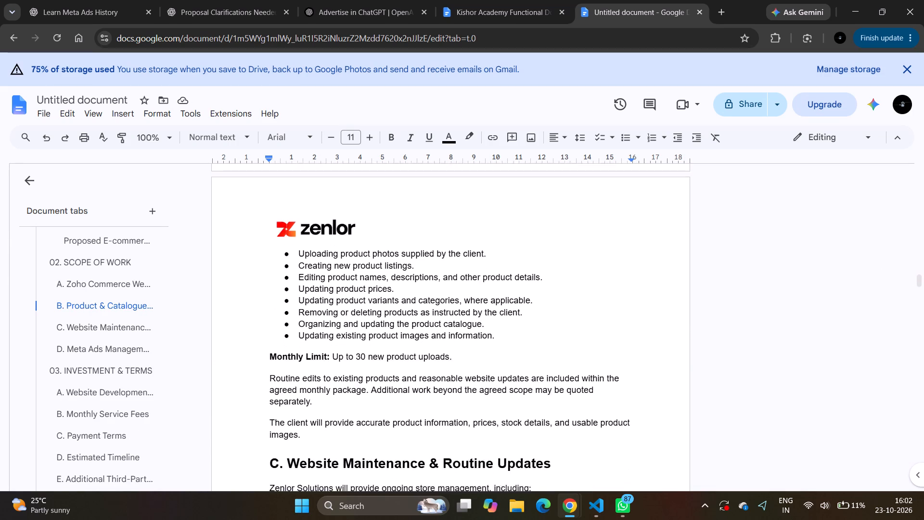
pyautogui.scroll(-4, 649, 312)
pyautogui.scroll(5, 649, 312)
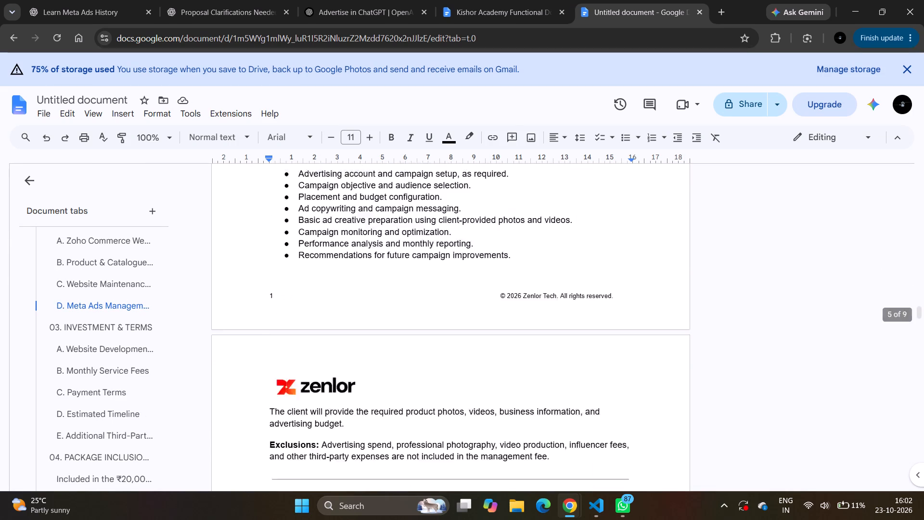
pyautogui.scroll(7, 649, 312)
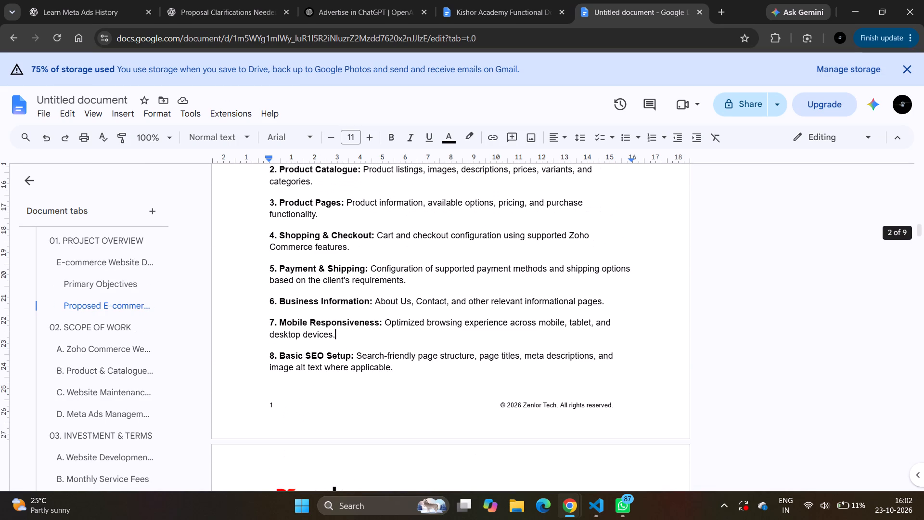
pyautogui.scroll(6, 649, 312)
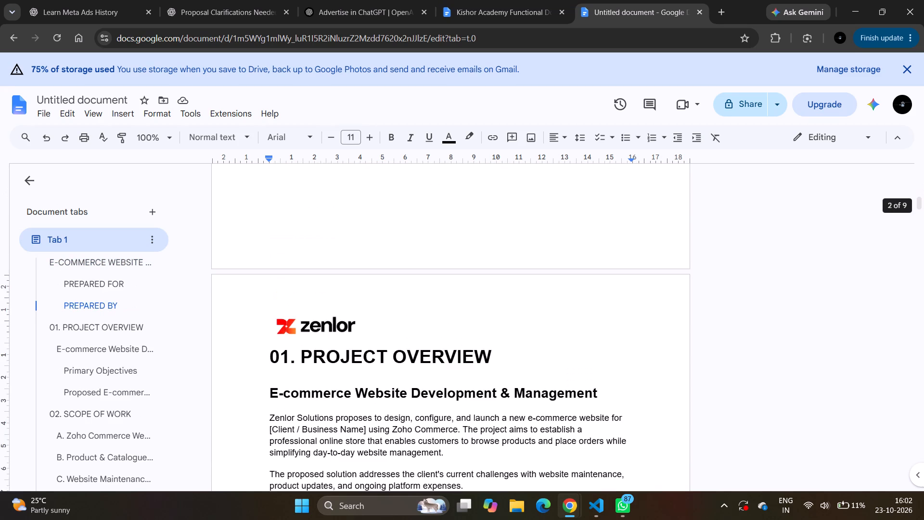
pyautogui.scroll(-4, 649, 312)
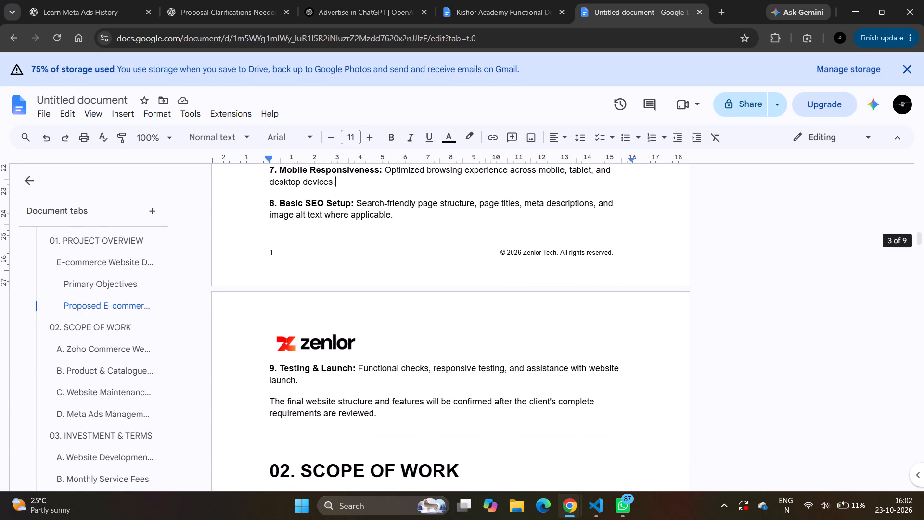
# Insert footer page numbers starting at 1 and not shown on the first page, replacing the manually entered 1.
pyautogui.doubleClick(348, 250)
pyautogui.scroll(6, 432, 257)
pyautogui.scroll(-1, 432, 257)
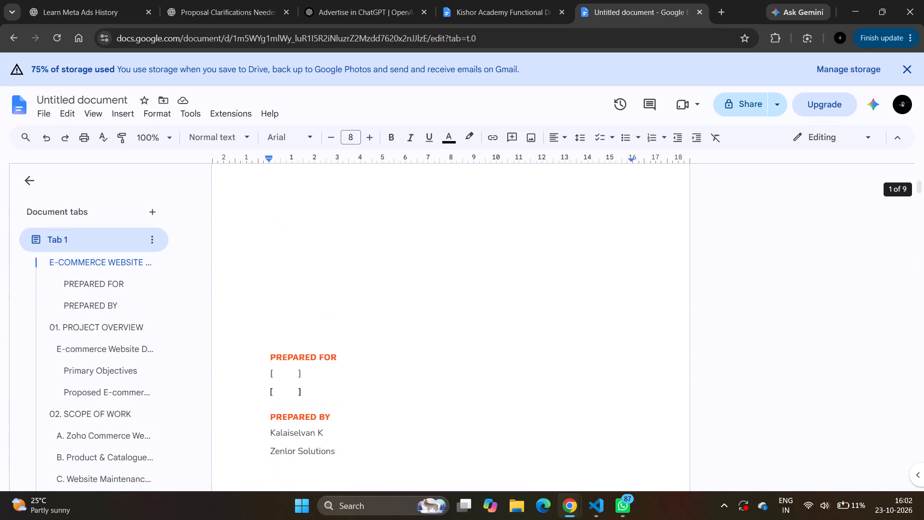
pyautogui.scroll(-4, 432, 257)
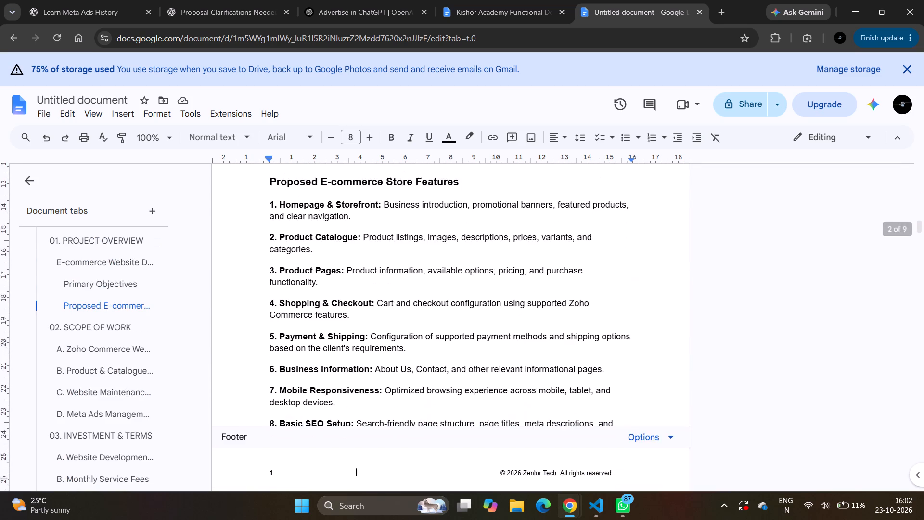
pyautogui.scroll(-1, 432, 257)
pyautogui.click(272, 391)
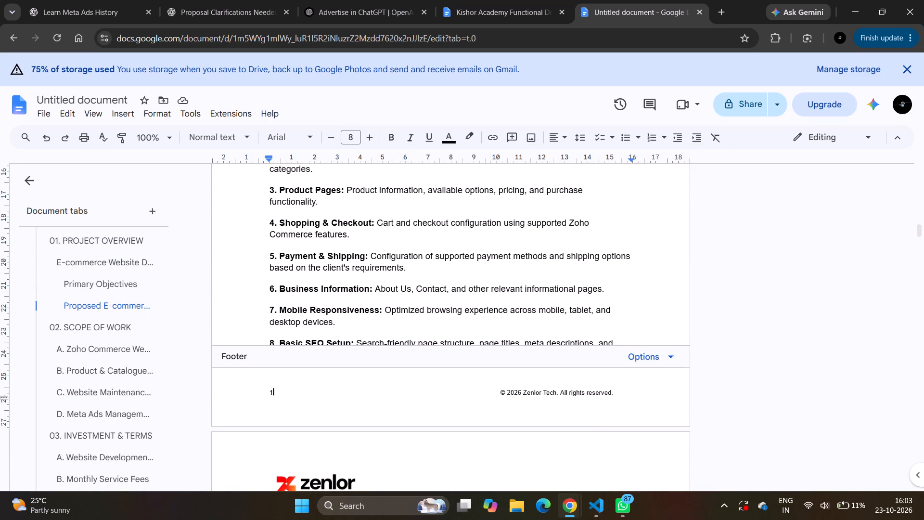
pyautogui.click(669, 355)
pyautogui.click(662, 289)
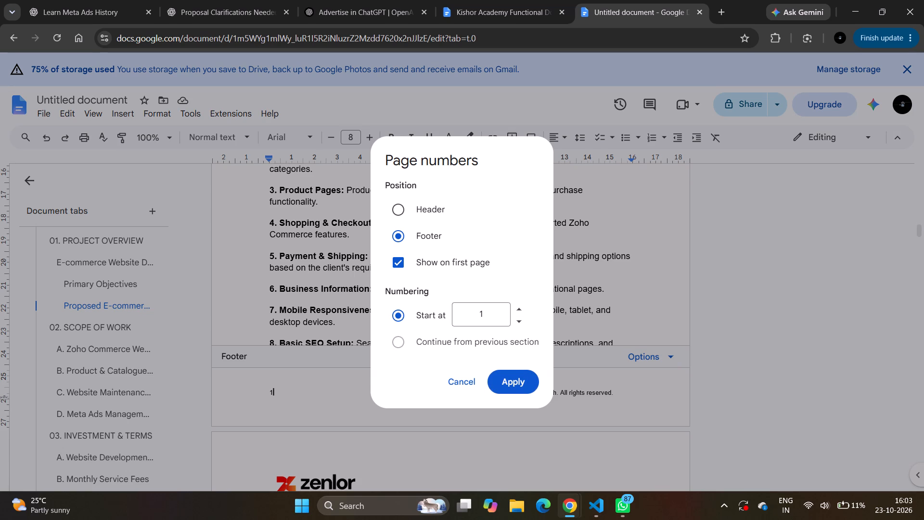
pyautogui.click(397, 260)
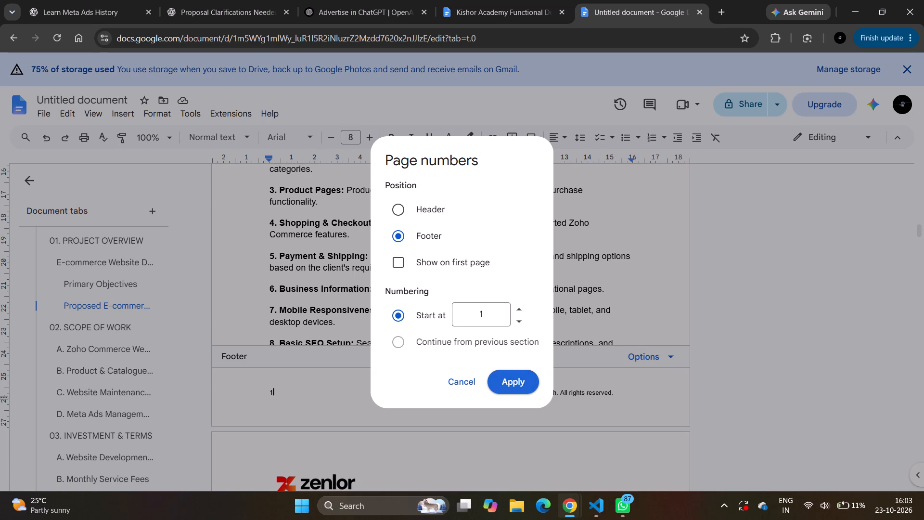
pyautogui.click(505, 384)
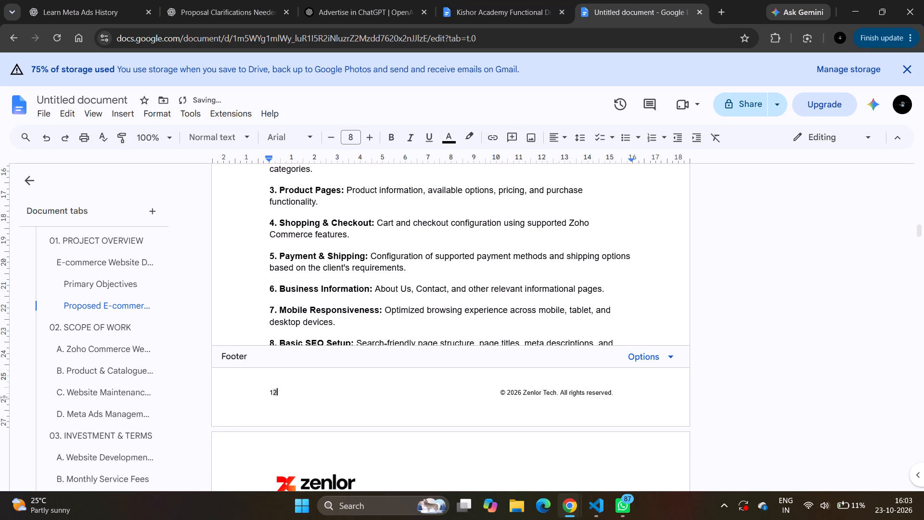
pyautogui.click(272, 391)
pyautogui.press('BackSpace')
# Examine the page numbering and footers on the cover page and the following pages.
pyautogui.scroll(-4, 435, 385)
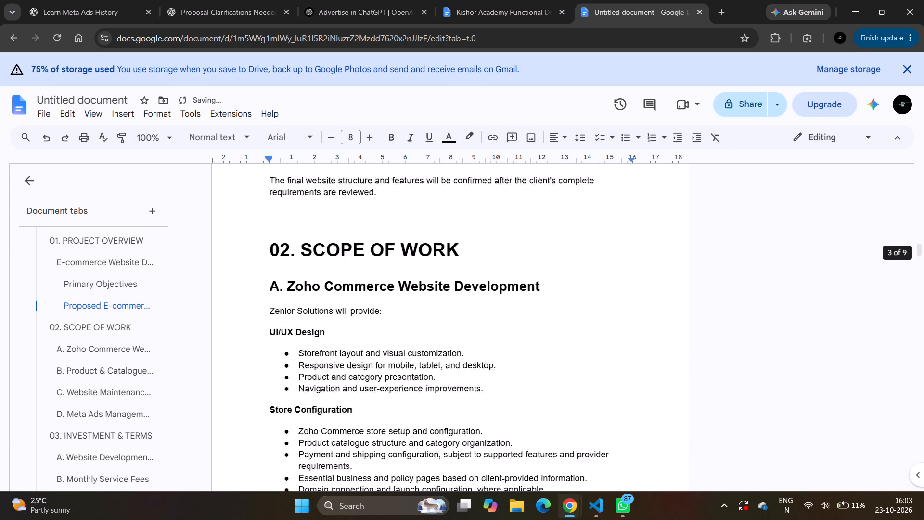
pyautogui.scroll(-3, 435, 385)
pyautogui.scroll(5, 435, 385)
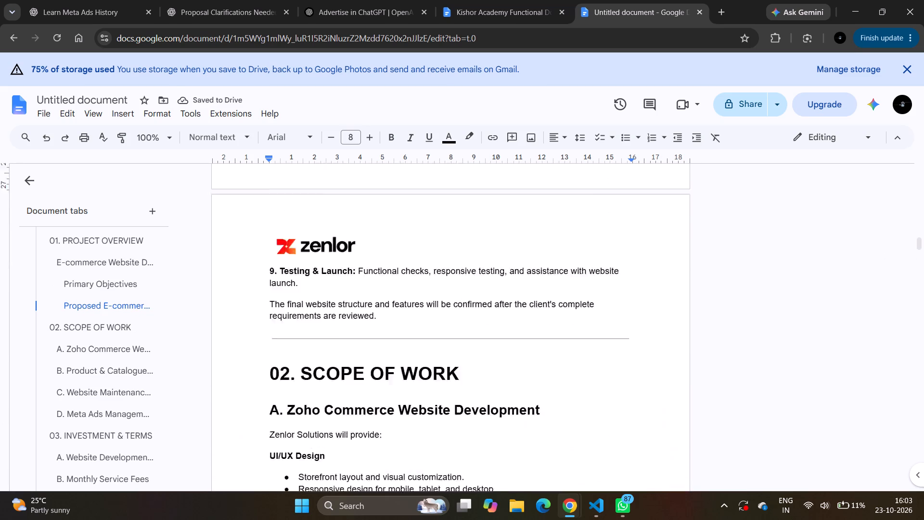
pyautogui.scroll(7, 435, 385)
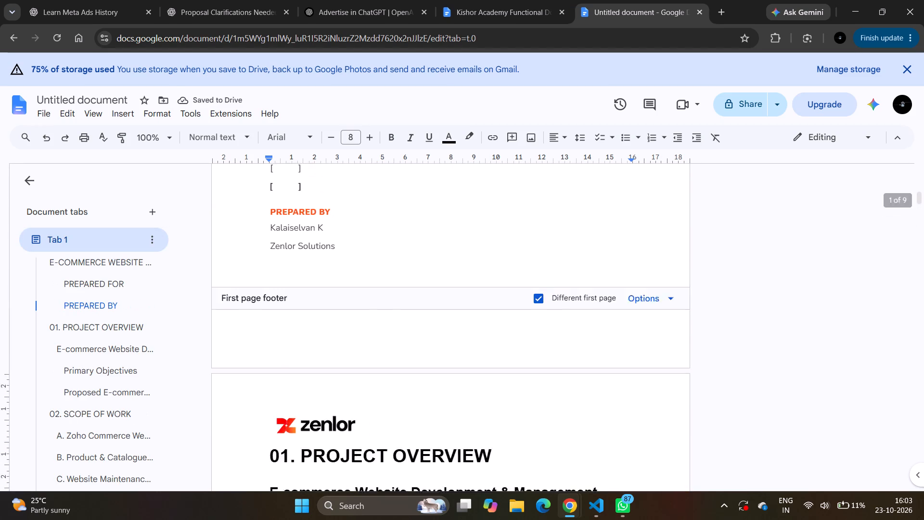
pyautogui.scroll(3, 435, 385)
pyautogui.scroll(-3, 435, 385)
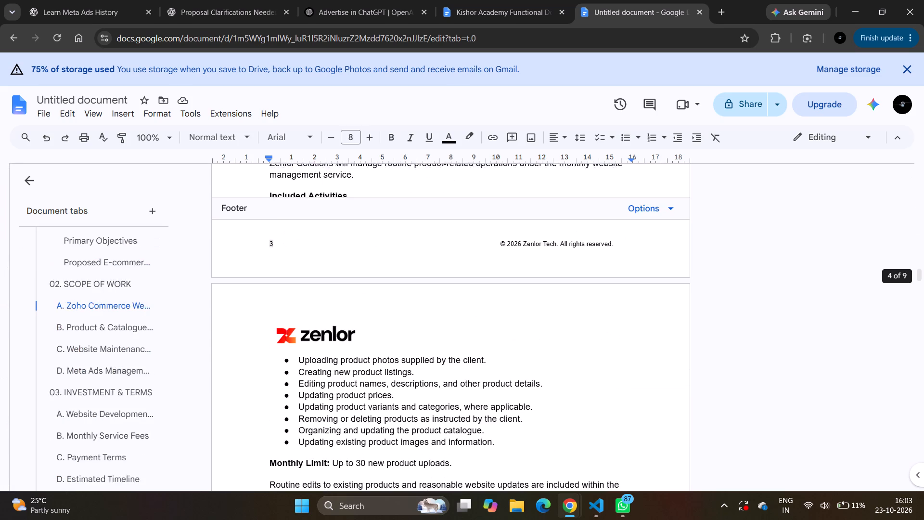
pyautogui.scroll(2, 435, 385)
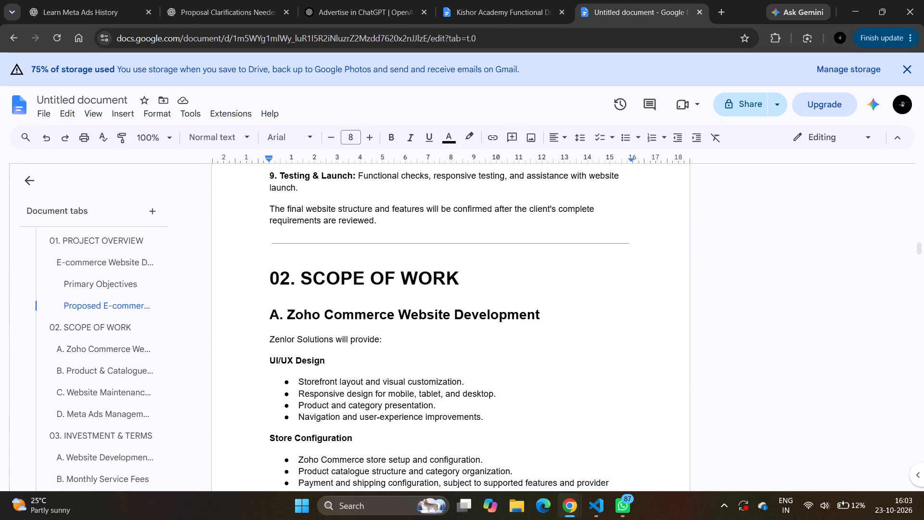
pyautogui.scroll(1, 435, 385)
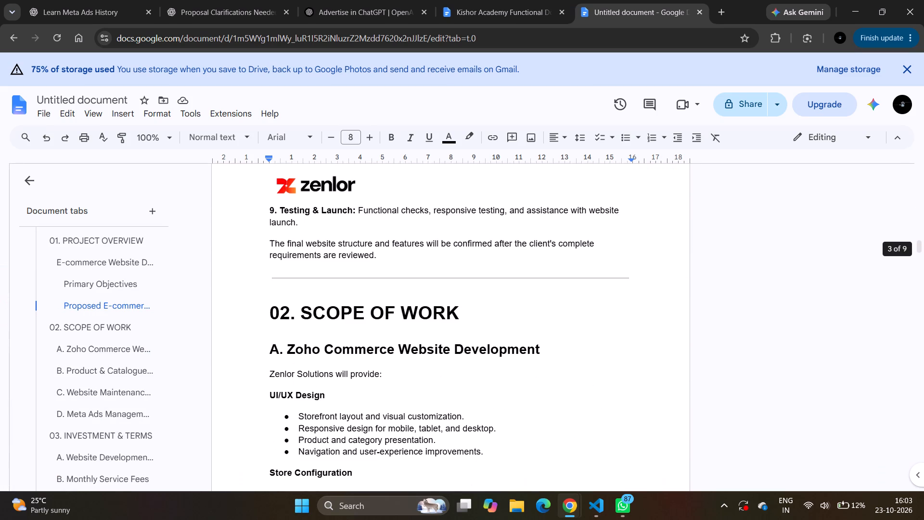
pyautogui.scroll(2, 435, 385)
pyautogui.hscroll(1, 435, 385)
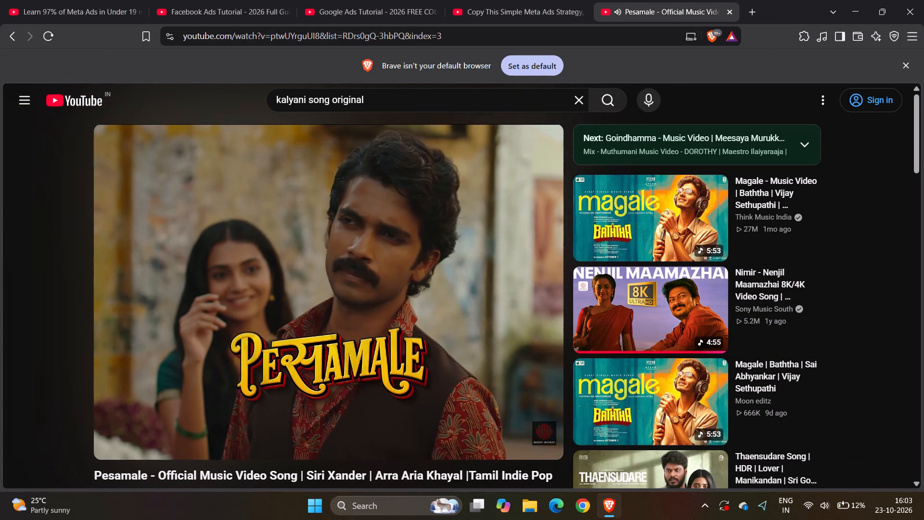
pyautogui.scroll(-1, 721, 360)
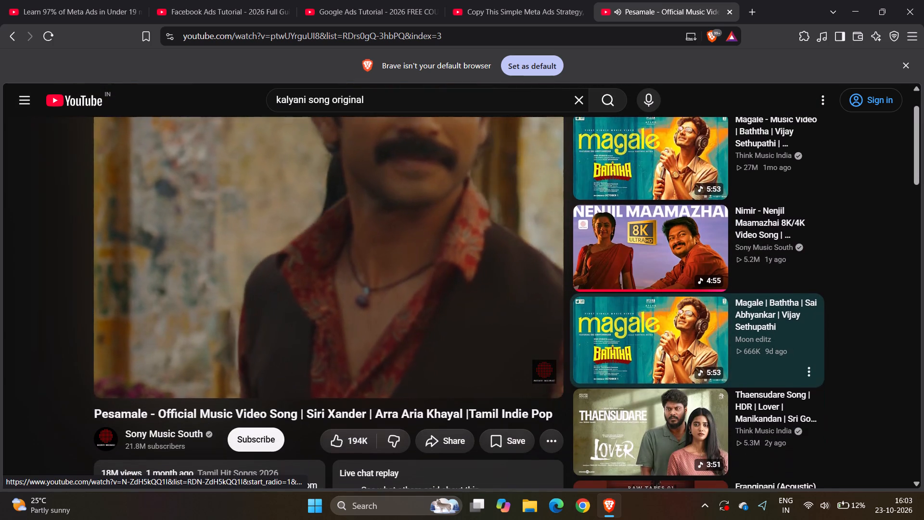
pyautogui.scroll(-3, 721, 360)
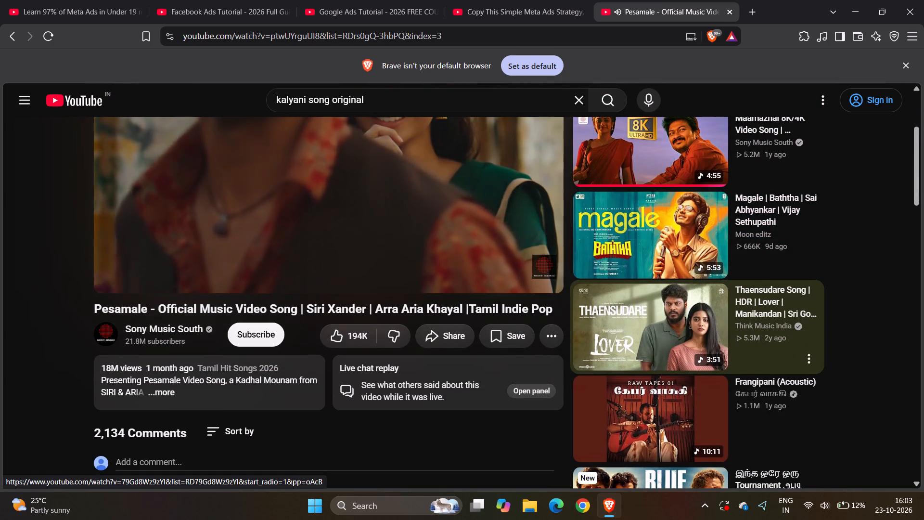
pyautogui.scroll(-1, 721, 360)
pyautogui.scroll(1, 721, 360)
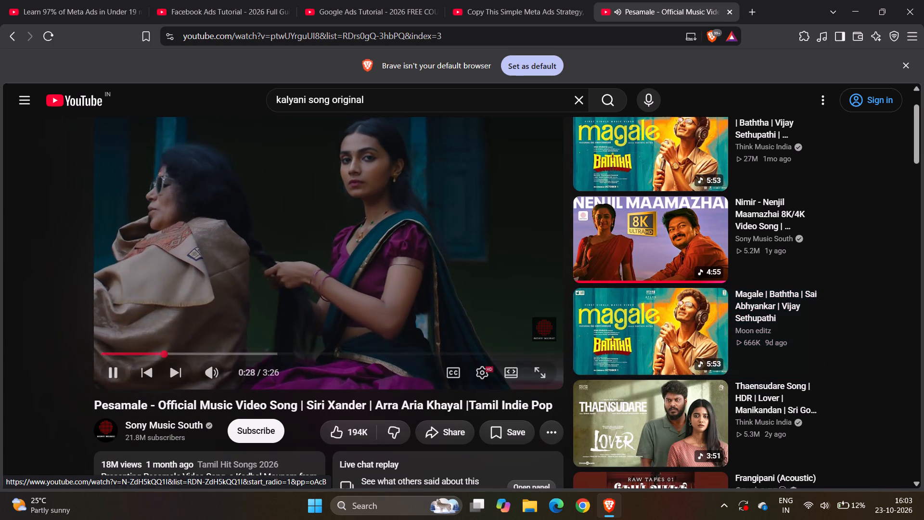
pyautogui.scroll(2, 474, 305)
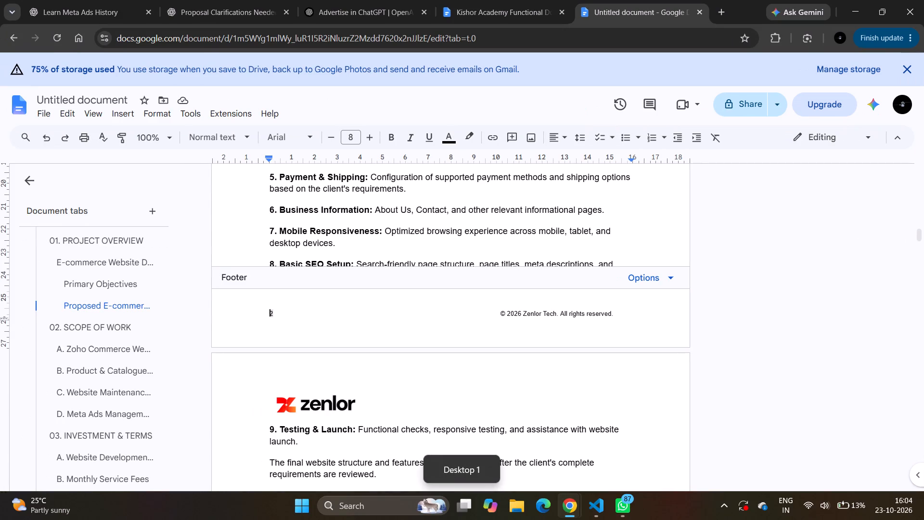
# Return from the footer to the body text of the proposal and examine the cover page.
pyautogui.click(648, 218)
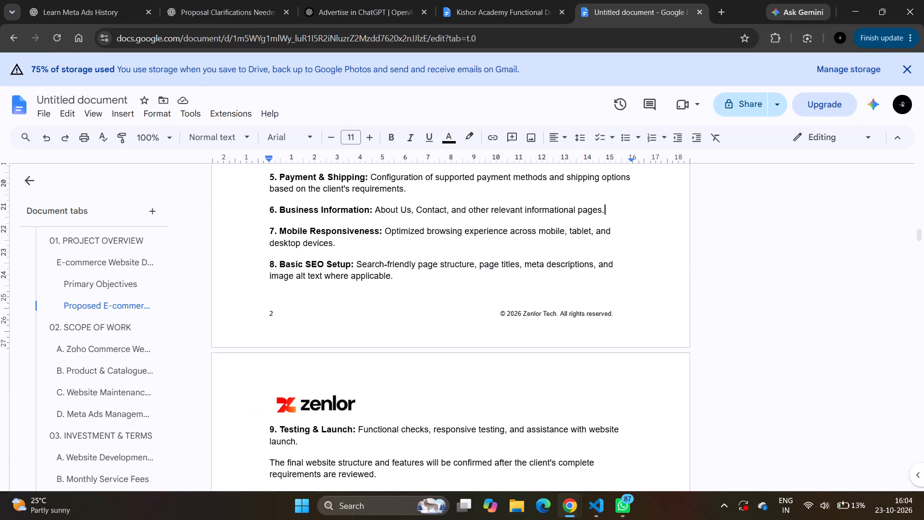
pyautogui.scroll(5, 460, 287)
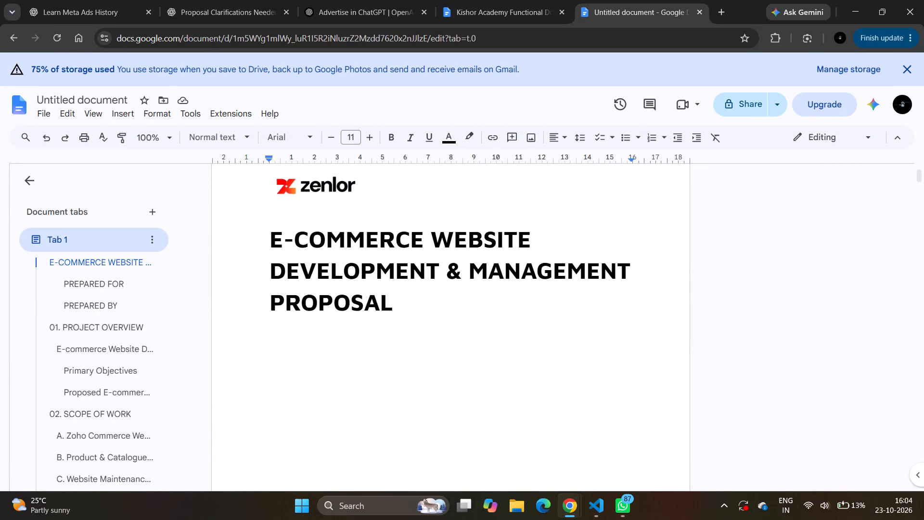
pyautogui.scroll(-1, 349, 254)
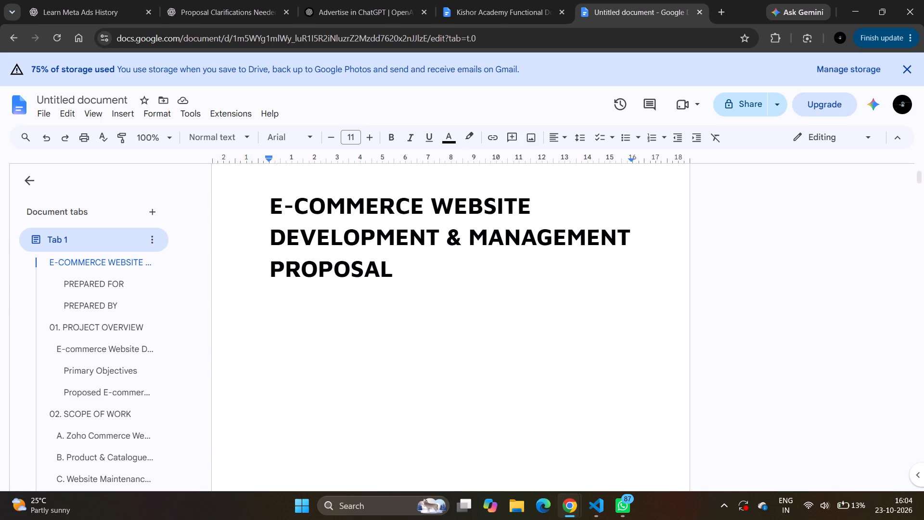
pyautogui.scroll(-1, 349, 254)
pyautogui.scroll(1, 349, 254)
pyautogui.scroll(-1, 349, 254)
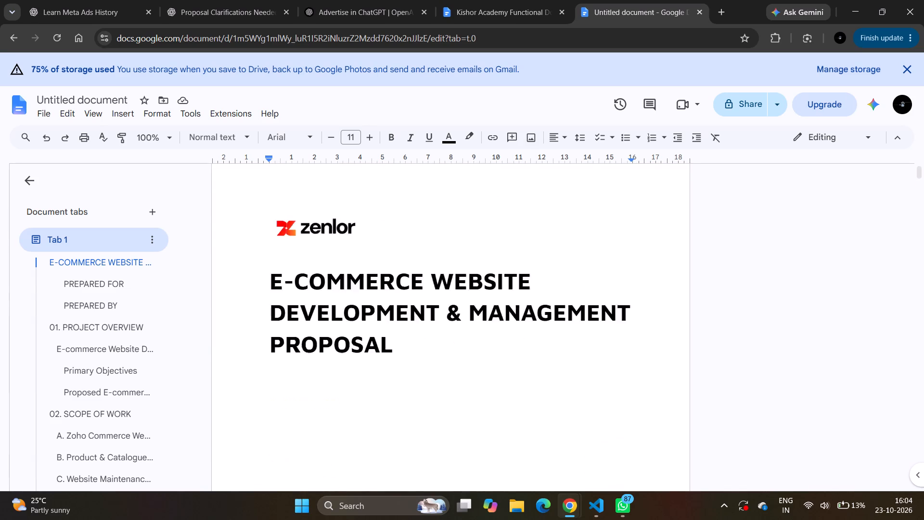
# Set the "01. PROJECT OVERVIEW" and "E-commerce Website Development & Management" headings to the Maven Pro font.
pyautogui.scroll(-6, 349, 254)
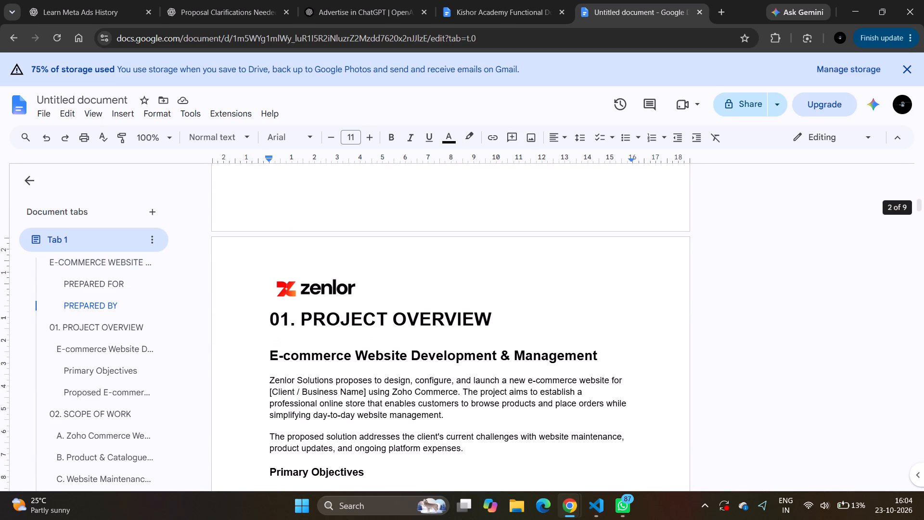
pyautogui.tripleClick(295, 316)
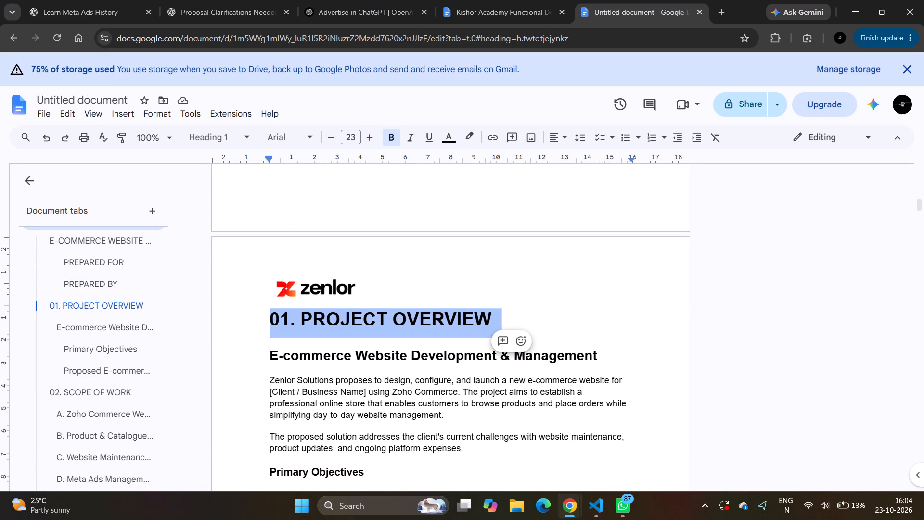
pyautogui.click(292, 144)
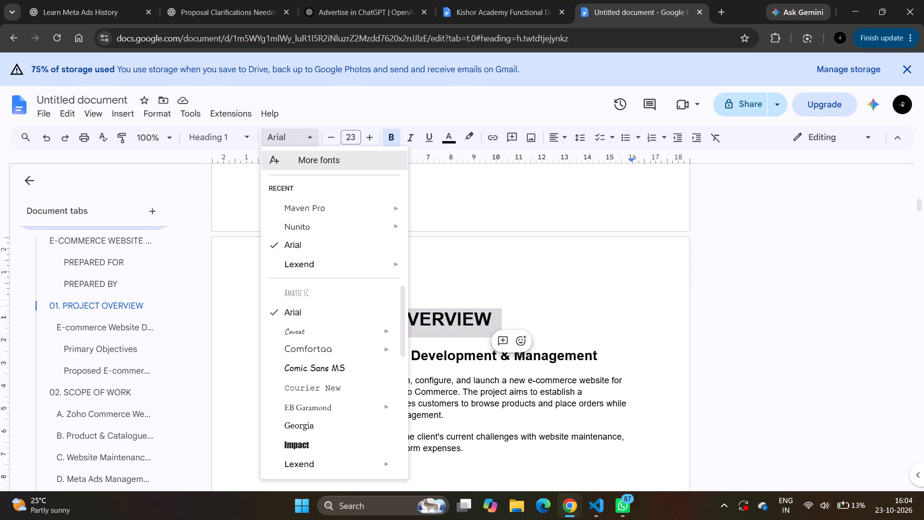
pyautogui.click(307, 214)
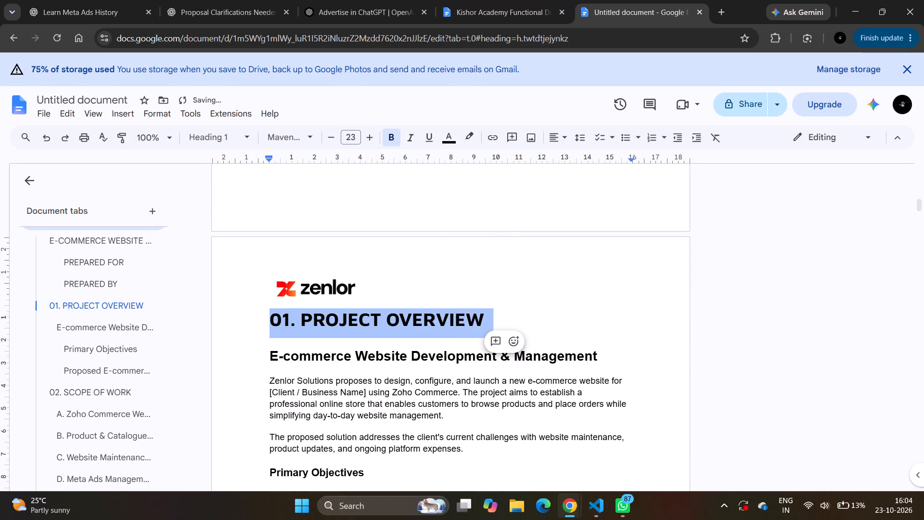
pyautogui.tripleClick(284, 360)
pyautogui.moveTo(296, 140); pyautogui.dragTo(300, 204)
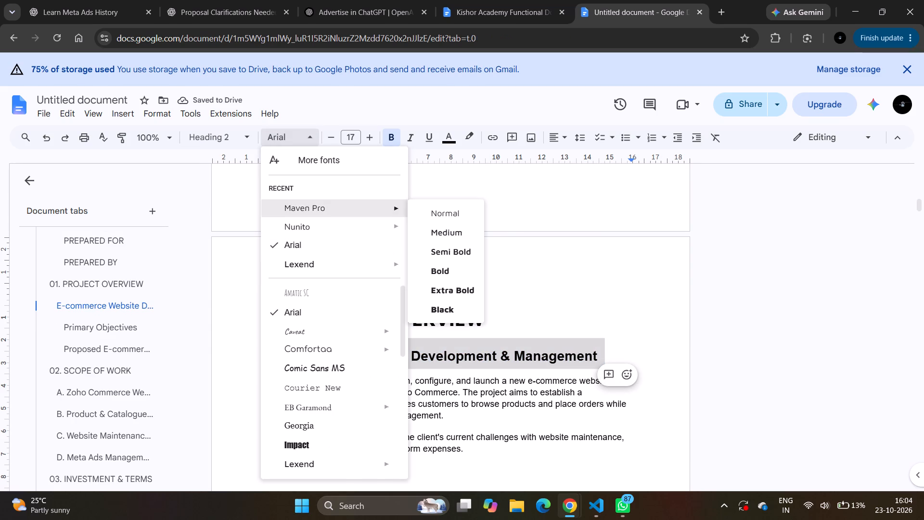
pyautogui.moveTo(300, 204); pyautogui.dragTo(299, 205)
pyautogui.click(299, 205)
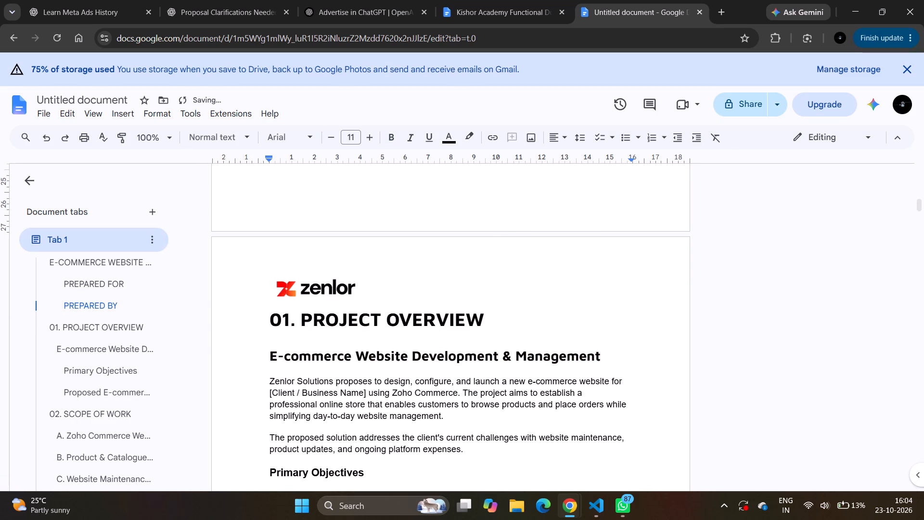
# Set the two introductory paragraphs under "E-commerce Website Development & Management" to the Nunito font.
pyautogui.moveTo(270, 380); pyautogui.dragTo(451, 452)
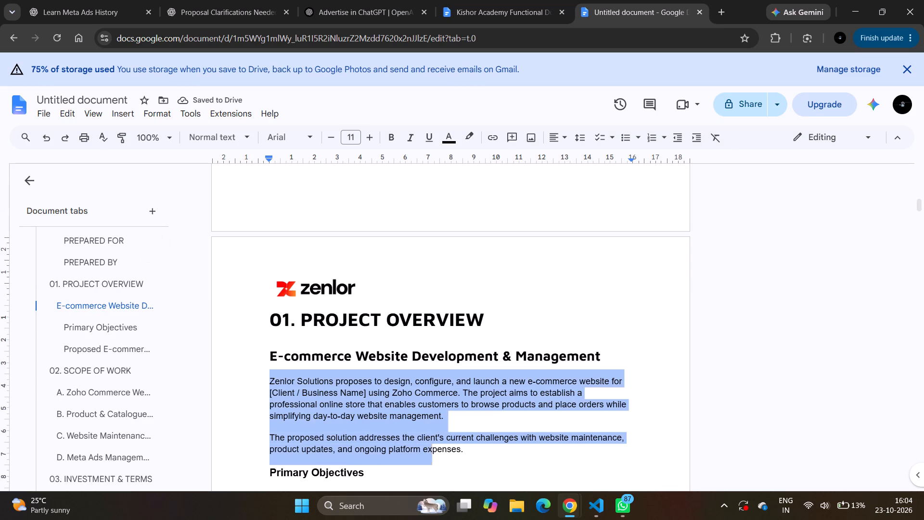
pyautogui.moveTo(451, 452); pyautogui.dragTo(478, 454)
pyautogui.hotkey('shift', 'Left')
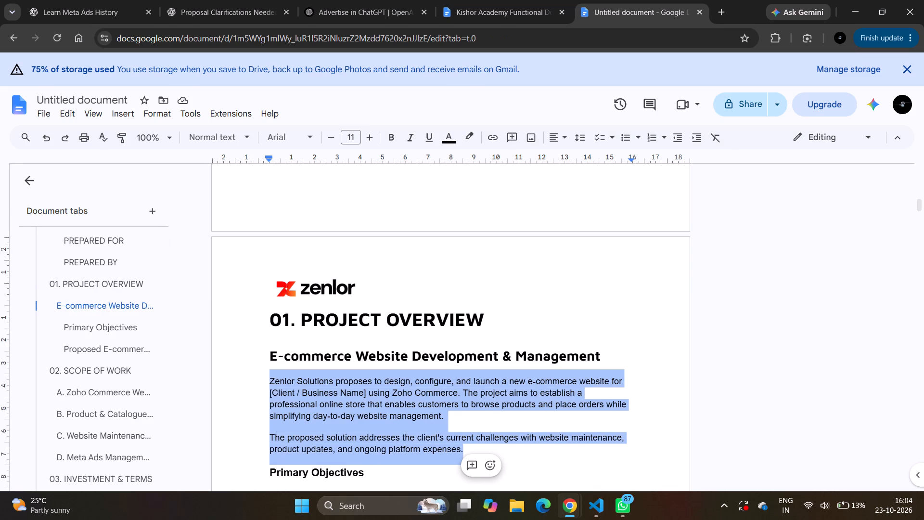
pyautogui.click(269, 135)
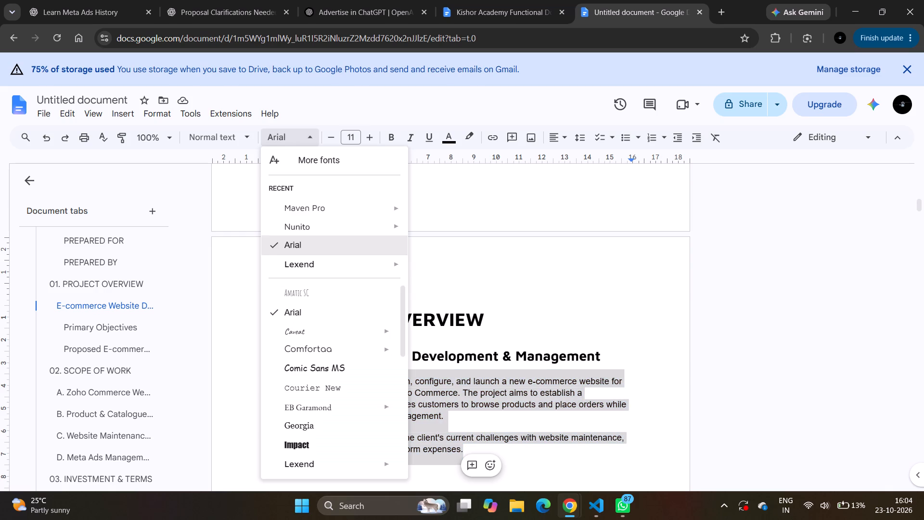
pyautogui.click(302, 232)
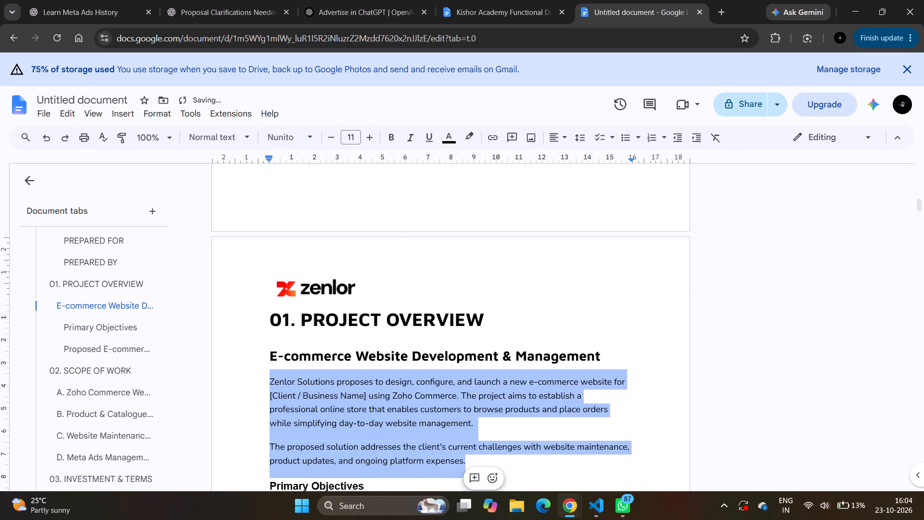
# Set the "Primary Objectives" heading to Maven Pro and its bullet list to Nunito.
pyautogui.scroll(-2, 381, 385)
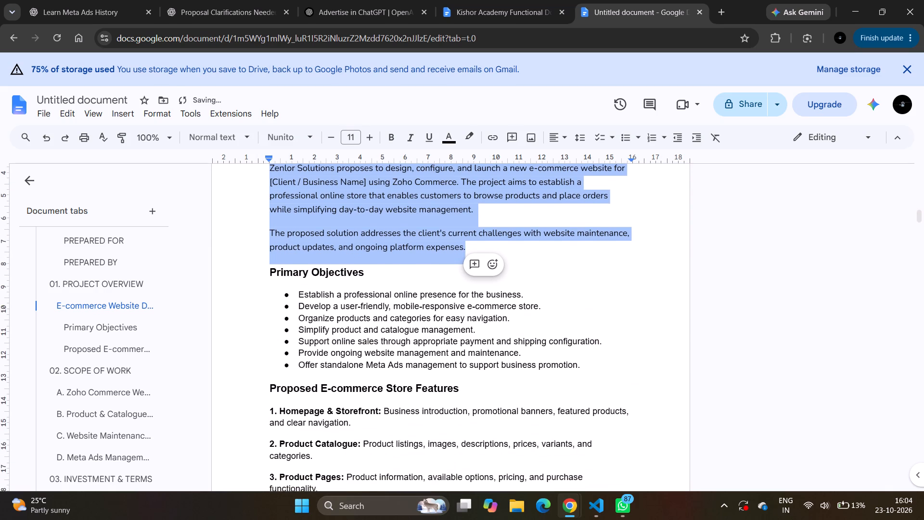
pyautogui.moveTo(268, 273); pyautogui.dragTo(365, 270)
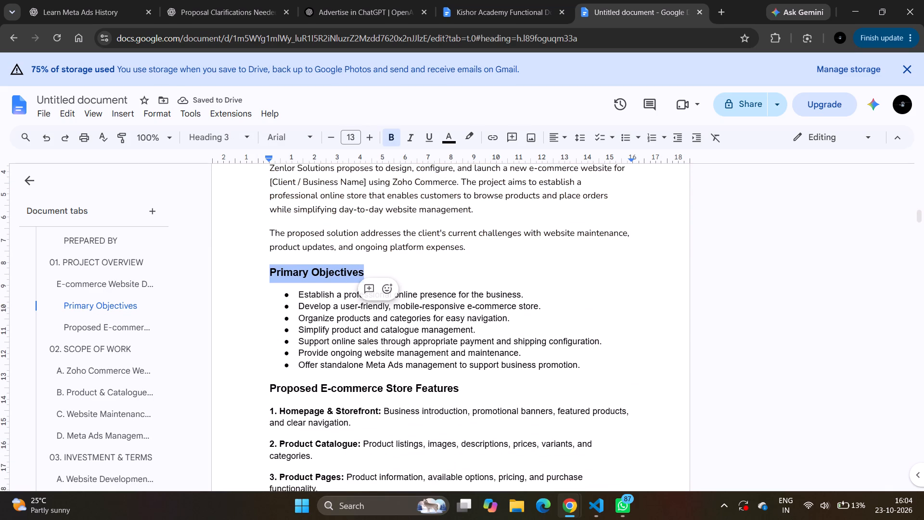
pyautogui.click(284, 140)
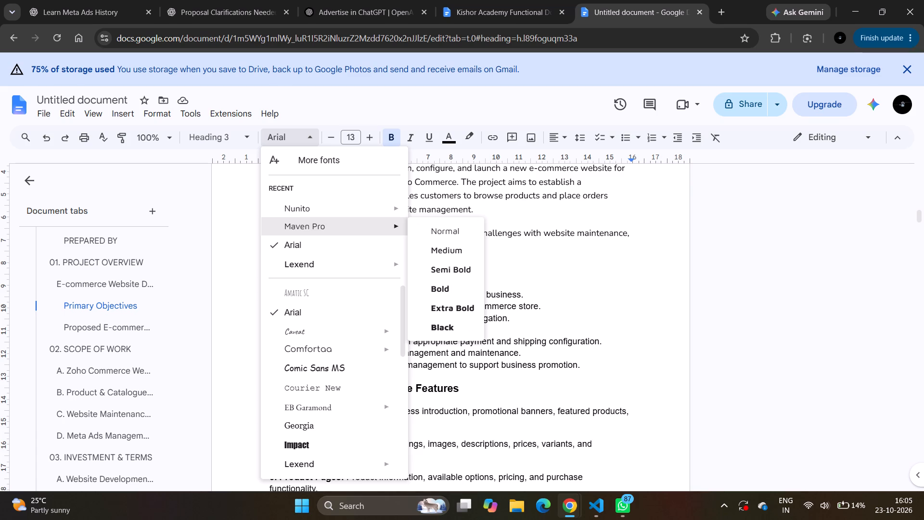
pyautogui.click(294, 219)
pyautogui.moveTo(298, 294); pyautogui.dragTo(581, 368)
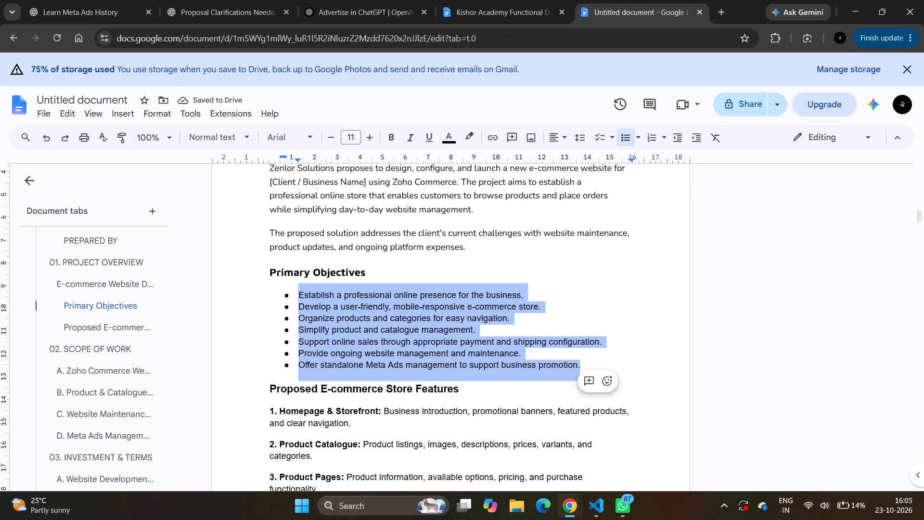
pyautogui.click(279, 134)
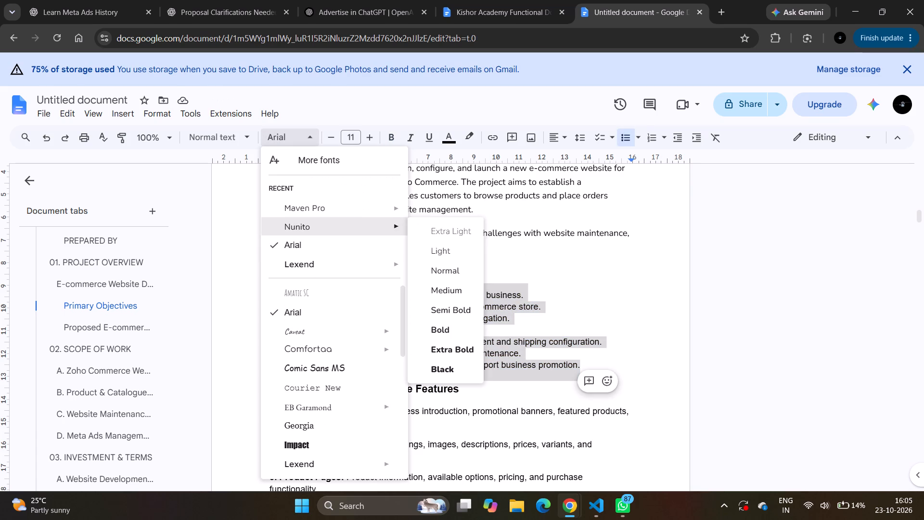
pyautogui.click(288, 226)
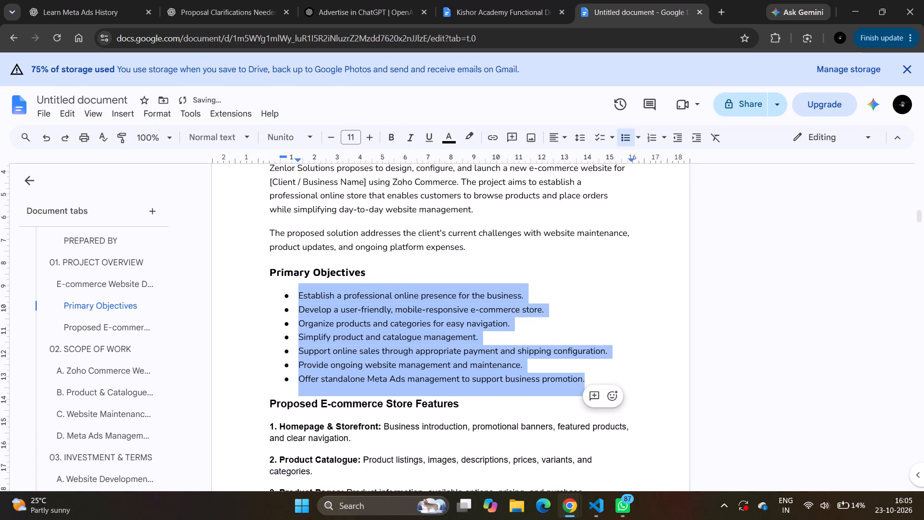
# Set the "Proposed E-commerce Store Features" heading to Maven Pro and its items 1 to 9 plus the closing paragraph to Nunito.
pyautogui.moveTo(270, 406); pyautogui.dragTo(465, 407)
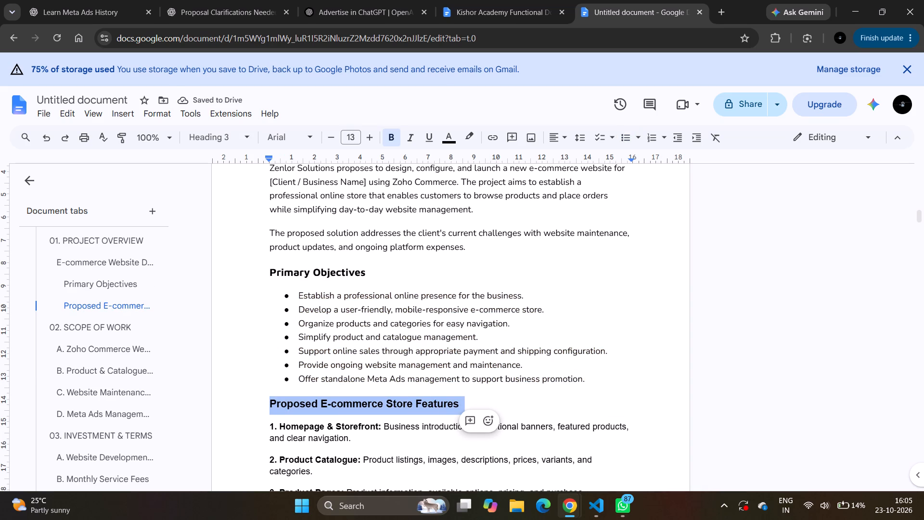
pyautogui.click(282, 134)
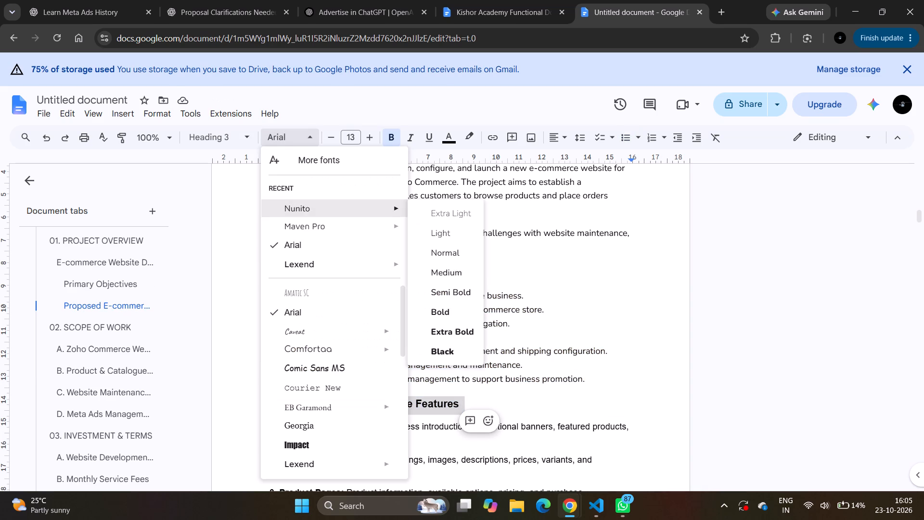
pyautogui.click(288, 224)
pyautogui.scroll(-2, 320, 385)
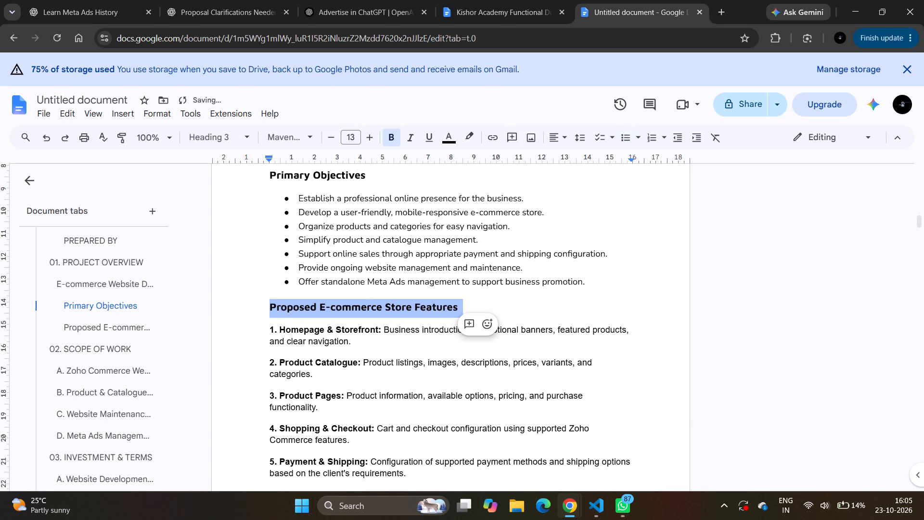
pyautogui.moveTo(269, 329); pyautogui.dragTo(363, 410)
pyautogui.scroll(-6, 363, 410)
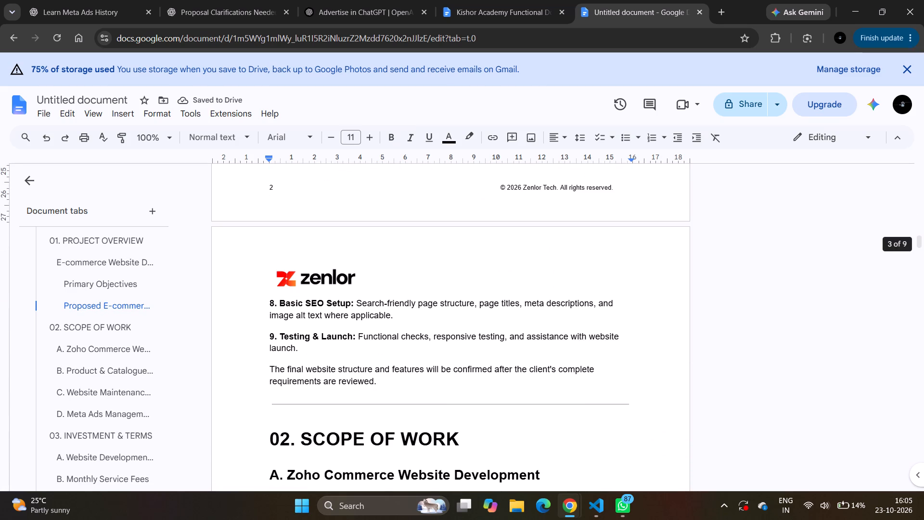
pyautogui.keyDown('shift'); pyautogui.click(383, 378); pyautogui.keyUp('shift')
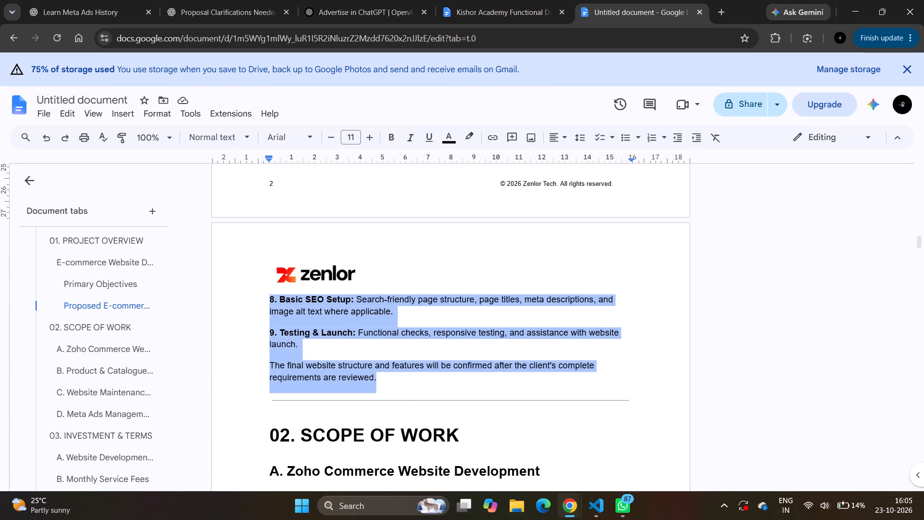
pyautogui.click(304, 141)
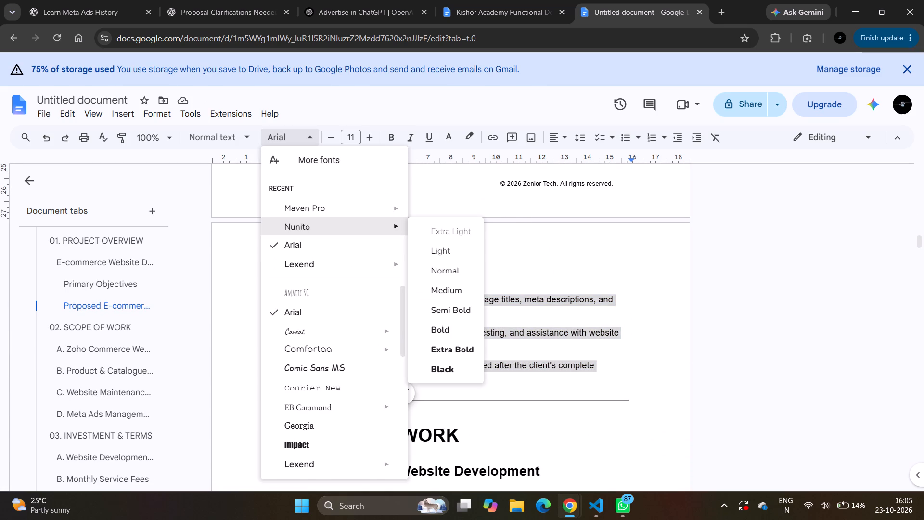
pyautogui.click(307, 219)
# Delete the horizontal divider line above the "02. SCOPE OF WORK" heading.
pyautogui.scroll(-2, 317, 353)
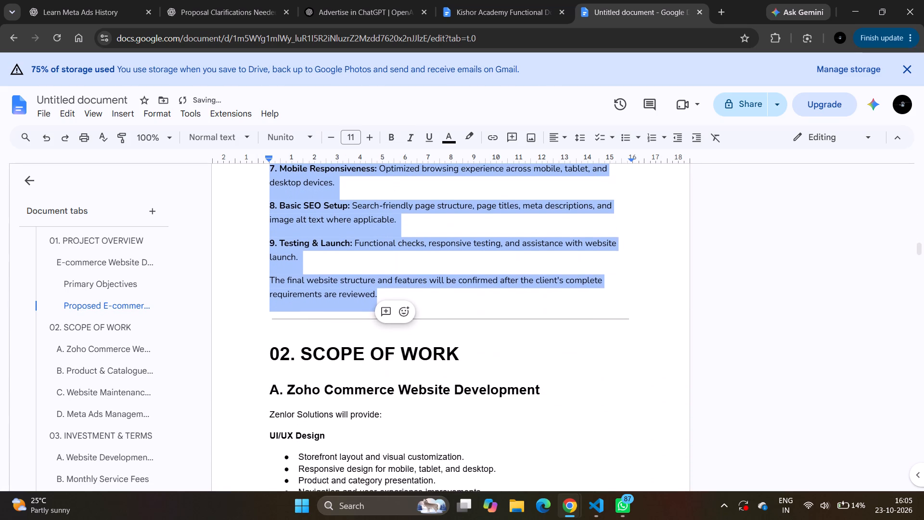
pyautogui.click(637, 313)
pyautogui.press('BackSpace')
pyautogui.press('BackSpace')
# Examine the fonts and layout of the Project Overview section across its pages.
pyautogui.scroll(4, 503, 274)
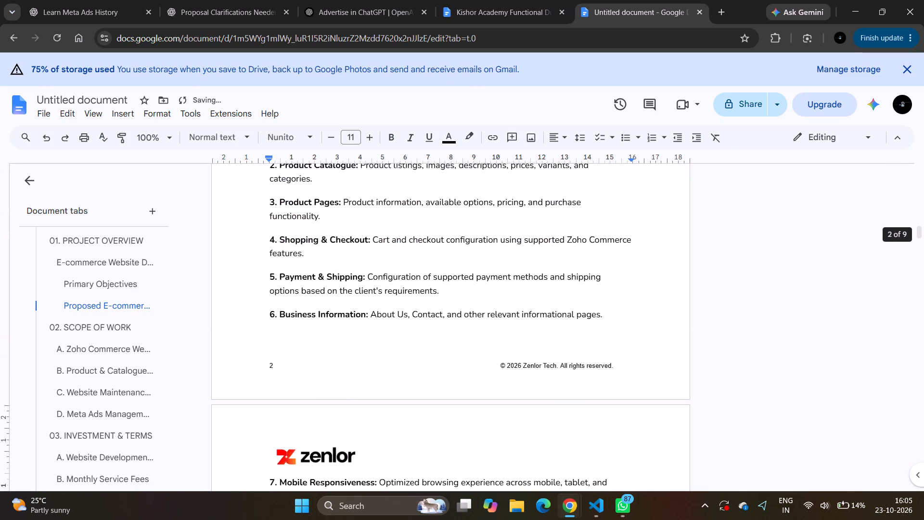
pyautogui.scroll(3, 503, 274)
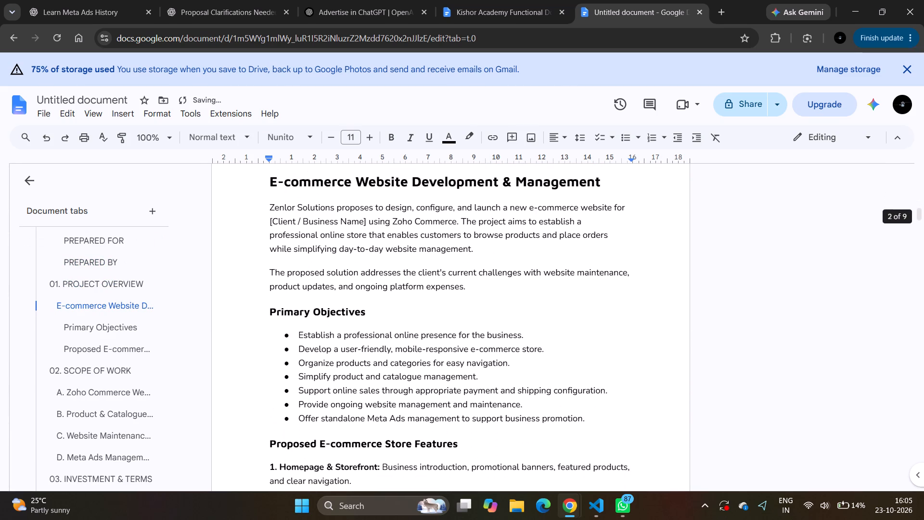
pyautogui.scroll(1, 503, 274)
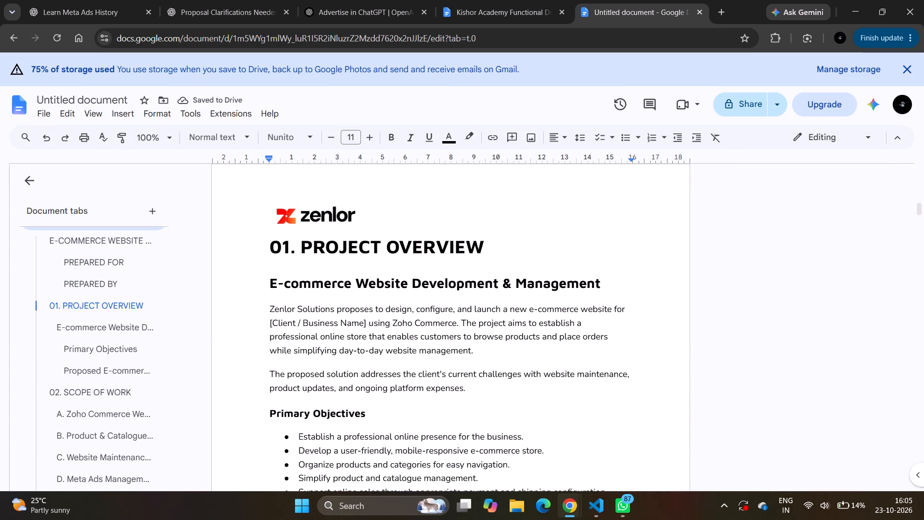
pyautogui.click(374, 219)
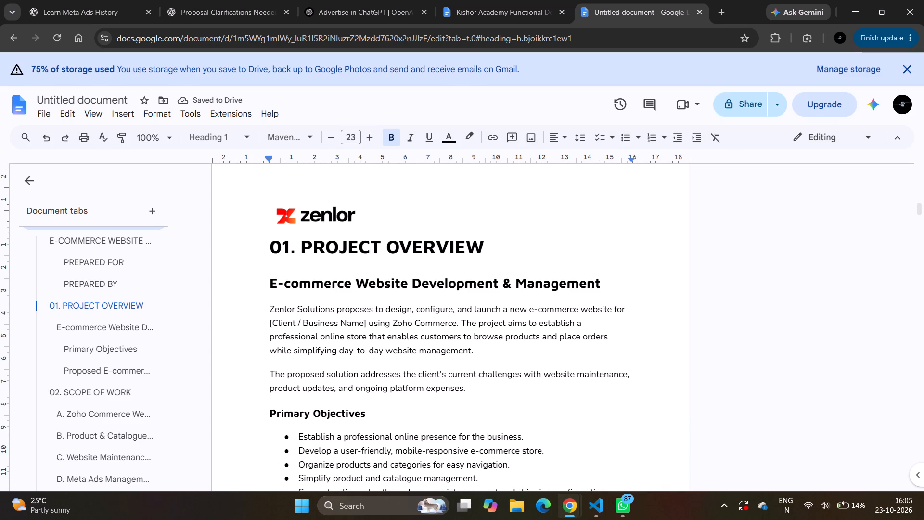
pyautogui.scroll(-4, 343, 364)
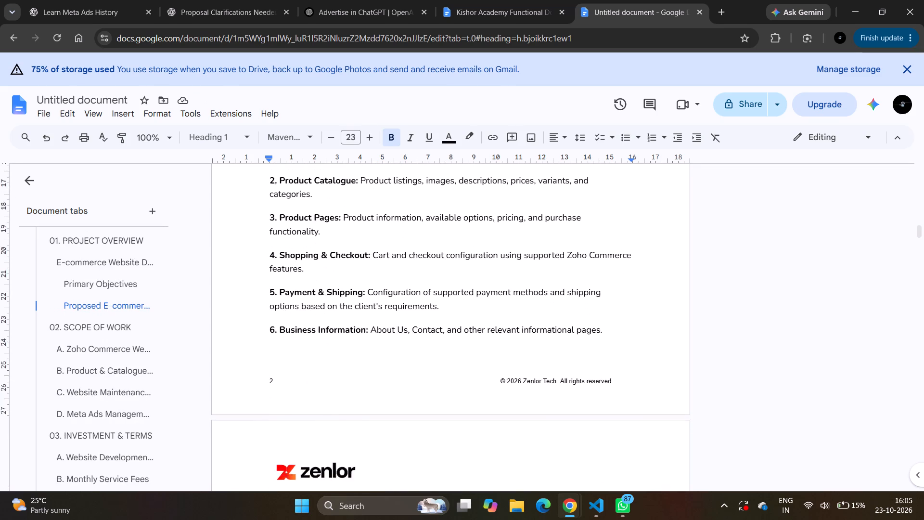
# Remove the "01." number from the "PROJECT OVERVIEW" heading.
pyautogui.scroll(-3, 343, 364)
pyautogui.scroll(1, 343, 364)
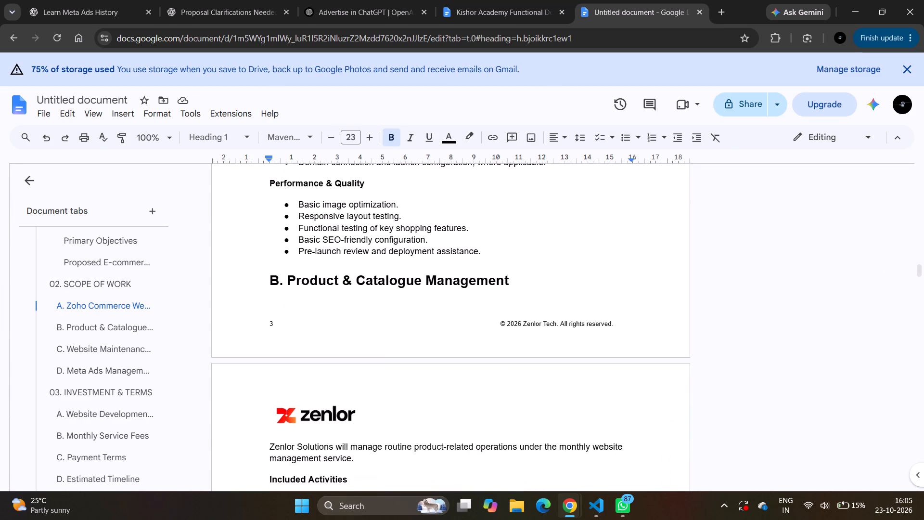
pyautogui.scroll(4, 343, 364)
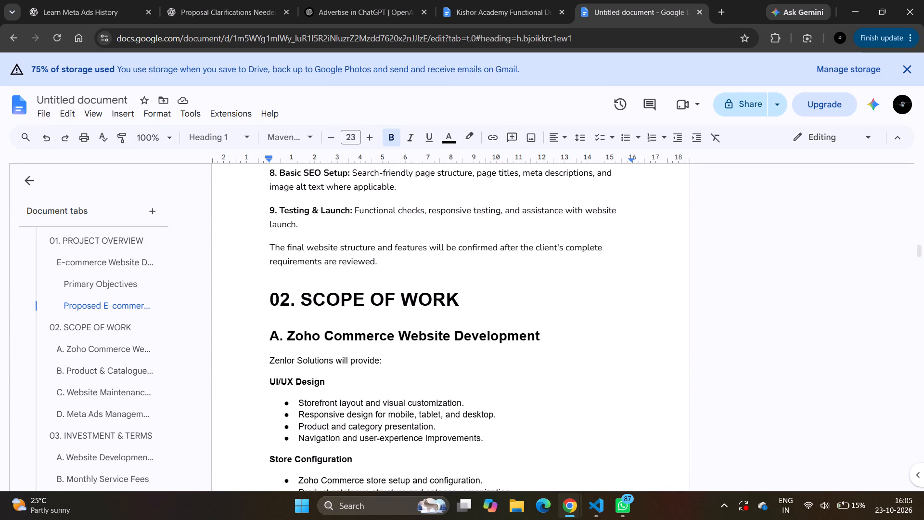
pyautogui.tripleClick(305, 302)
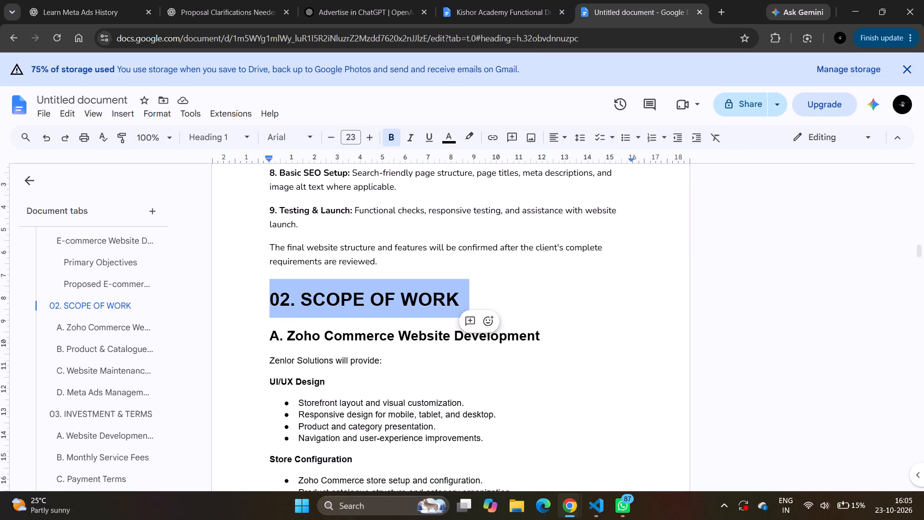
pyautogui.scroll(6, 305, 302)
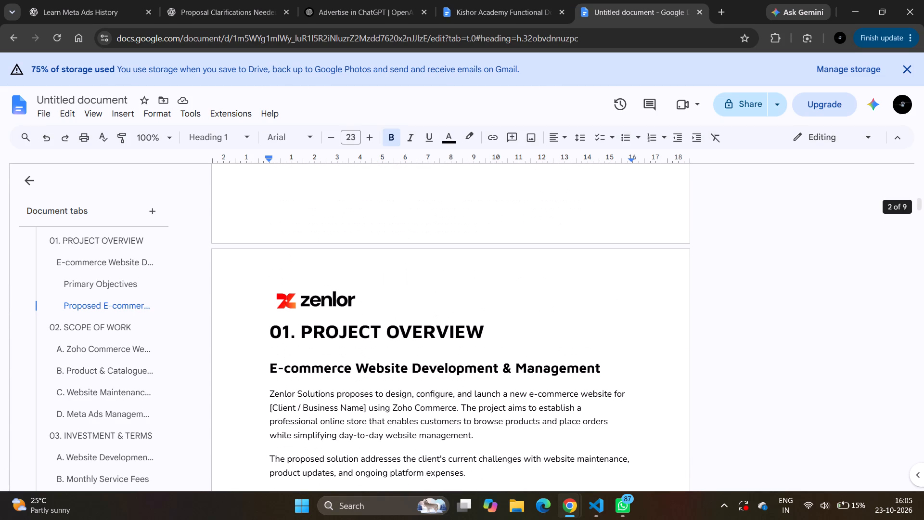
pyautogui.click(299, 332)
pyautogui.press('BackSpace')
pyautogui.press('BackSpace')
pyautogui.press('BackSpace')
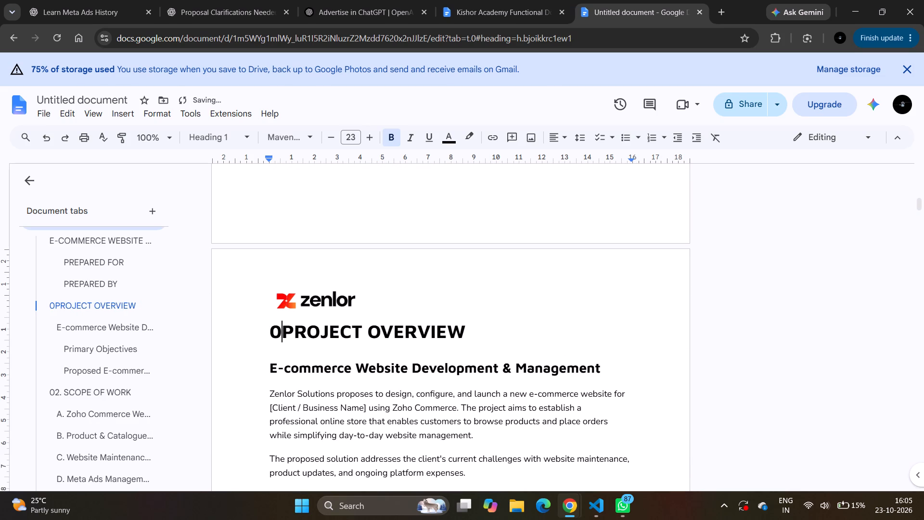
pyautogui.press('BackSpace')
# Remove the "02." number from the "SCOPE OF WORK" heading.
pyautogui.scroll(-3, 269, 433)
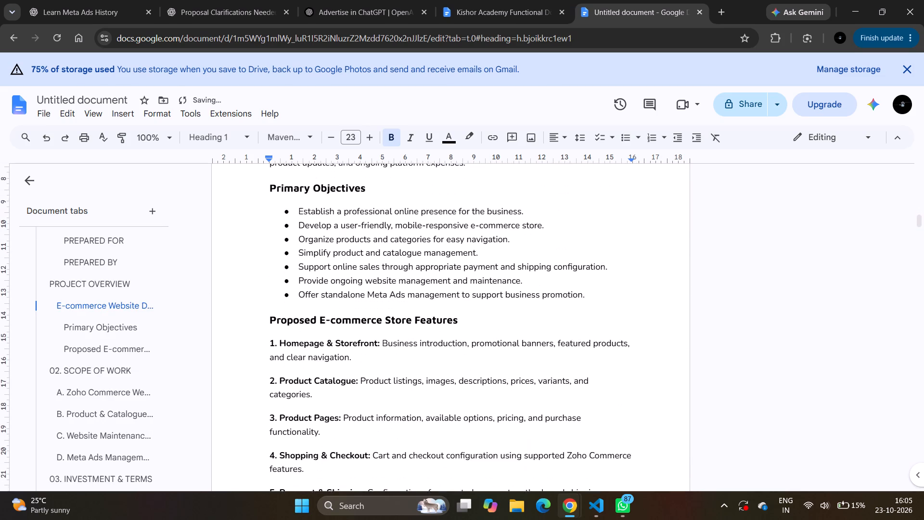
pyautogui.scroll(-1, 269, 433)
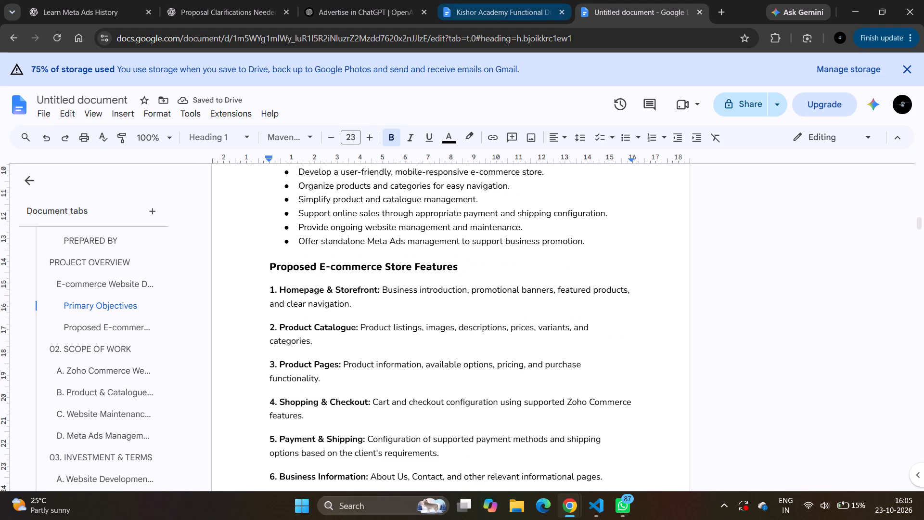
pyautogui.scroll(-3, 375, 267)
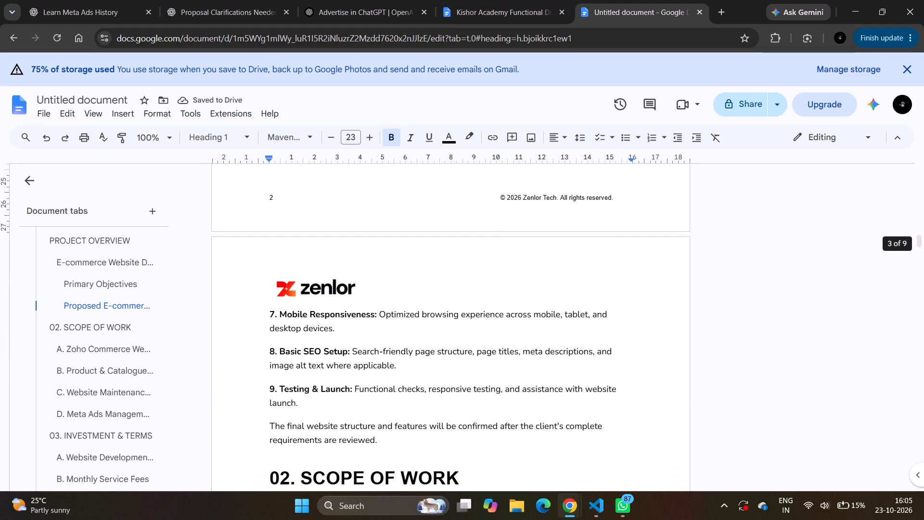
pyautogui.scroll(-1, 375, 267)
pyautogui.click(304, 367)
pyautogui.press('BackSpace')
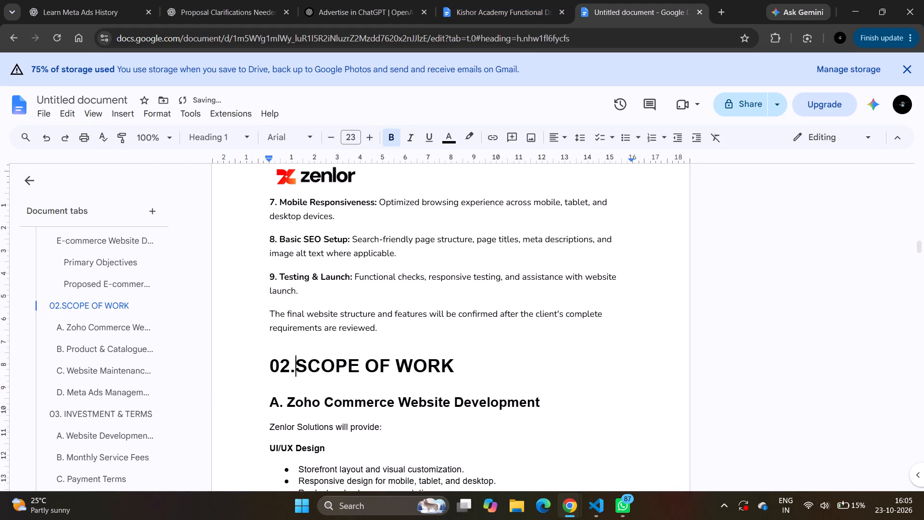
pyautogui.press('BackSpace')
pyautogui.press('BackSpace')
pyautogui.press('BackSpace')
# Set the "SCOPE OF WORK" and "A. Zoho Commerce Website Development" headings to Maven Pro.
pyautogui.tripleClick(328, 365)
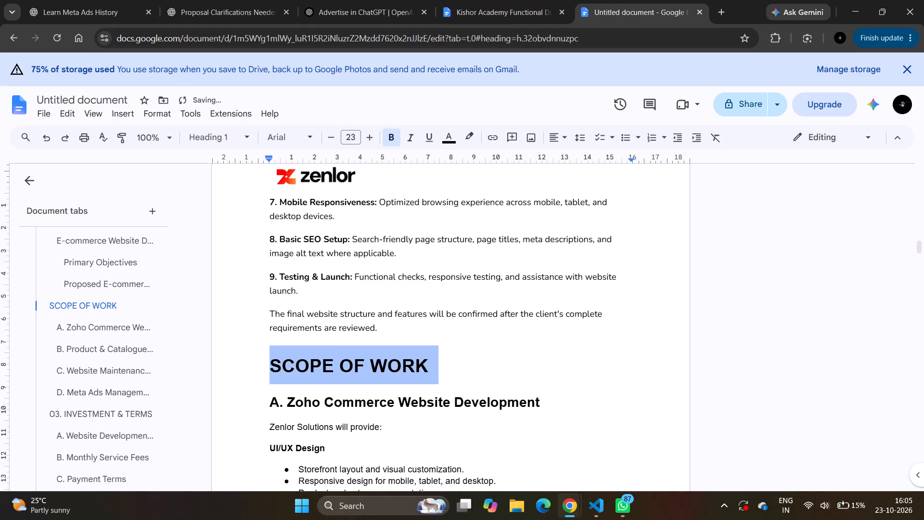
pyautogui.moveTo(308, 135); pyautogui.dragTo(296, 225)
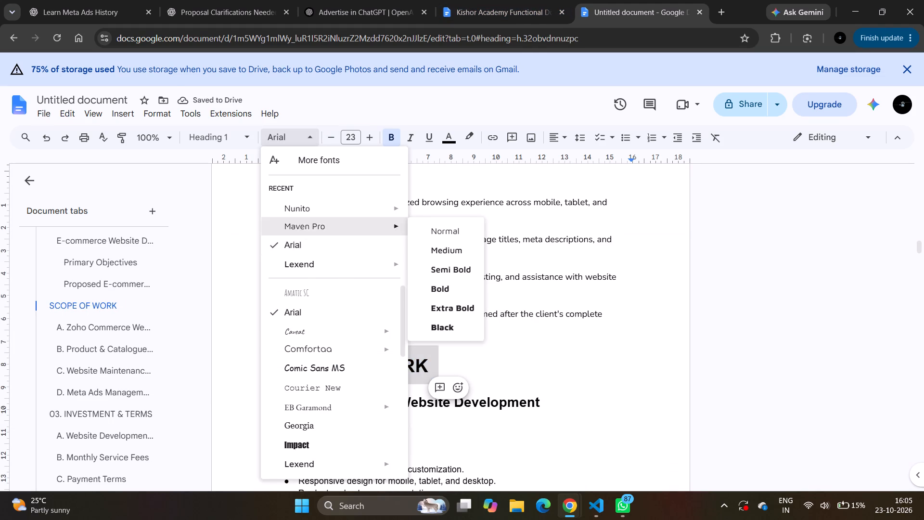
pyautogui.tripleClick(281, 406)
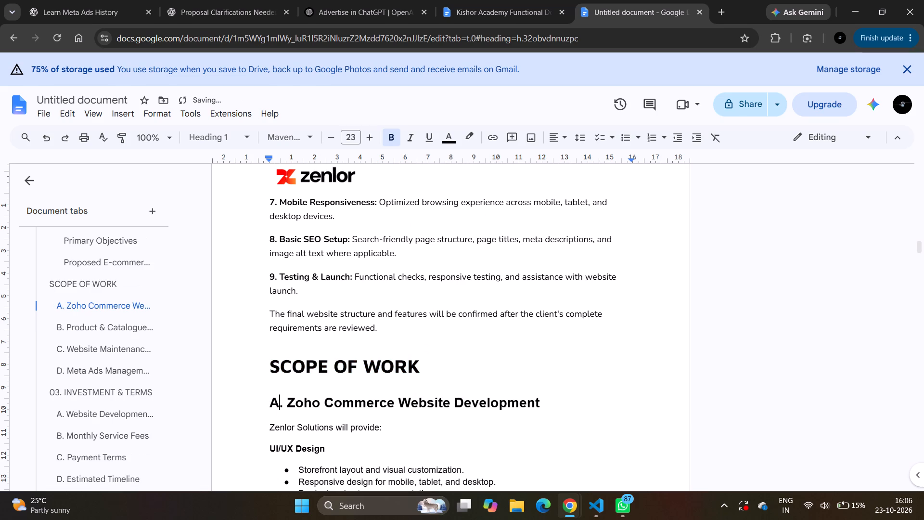
pyautogui.click(303, 139)
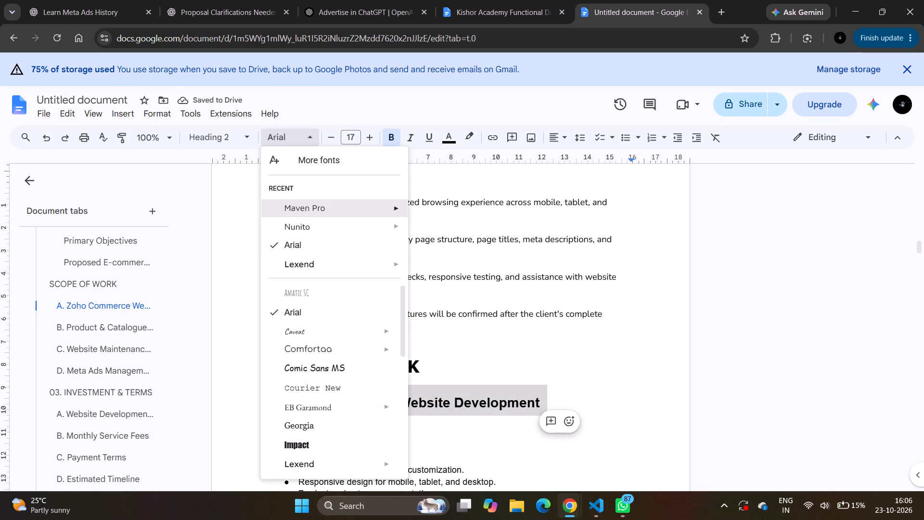
pyautogui.click(295, 202)
# Set the "UI/UX Design" subheading to Maven Pro, and its bullet list and the "Zenlor Solutions will provide:" line to Nunito.
pyautogui.scroll(-3, 341, 422)
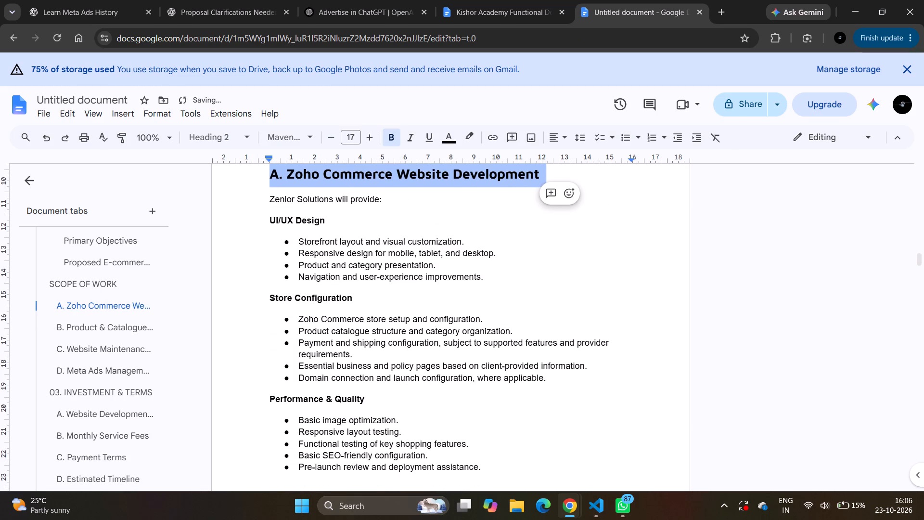
pyautogui.tripleClick(275, 221)
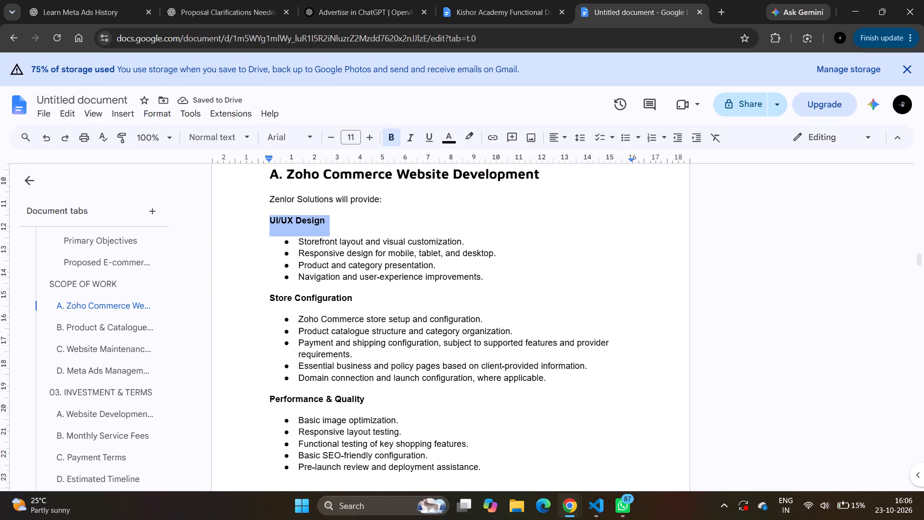
pyautogui.click(296, 140)
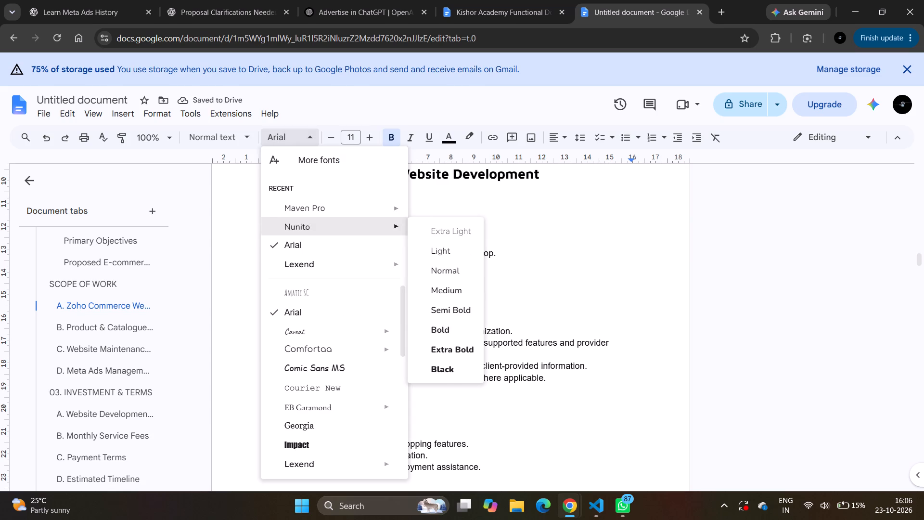
pyautogui.click(299, 212)
pyautogui.tripleClick(304, 207)
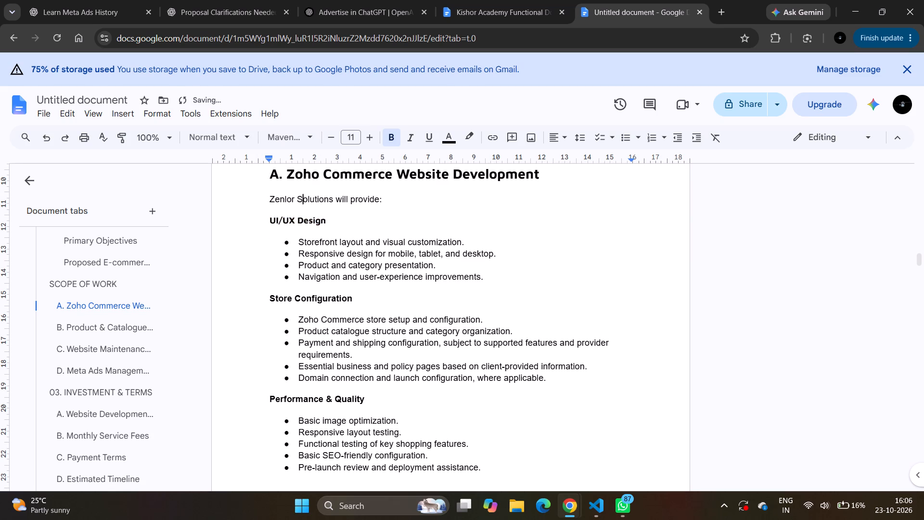
pyautogui.moveTo(298, 141); pyautogui.dragTo(298, 221)
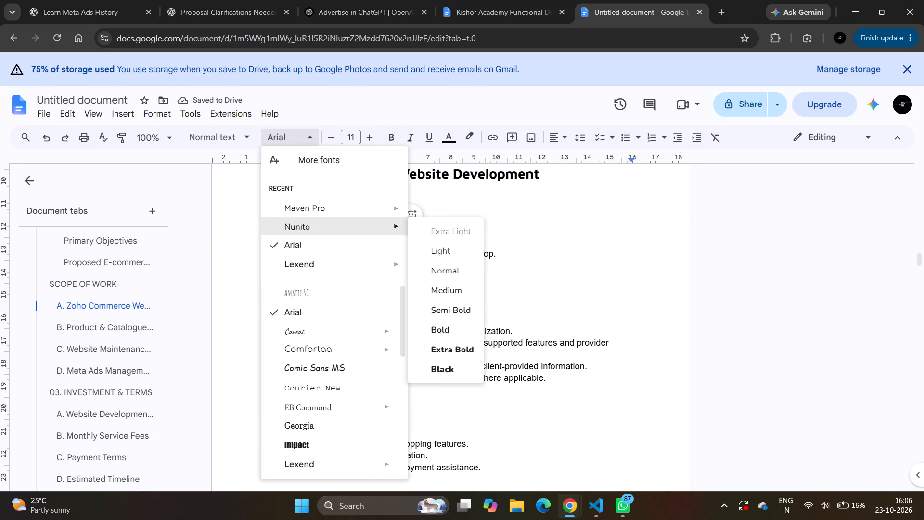
pyautogui.click(298, 221)
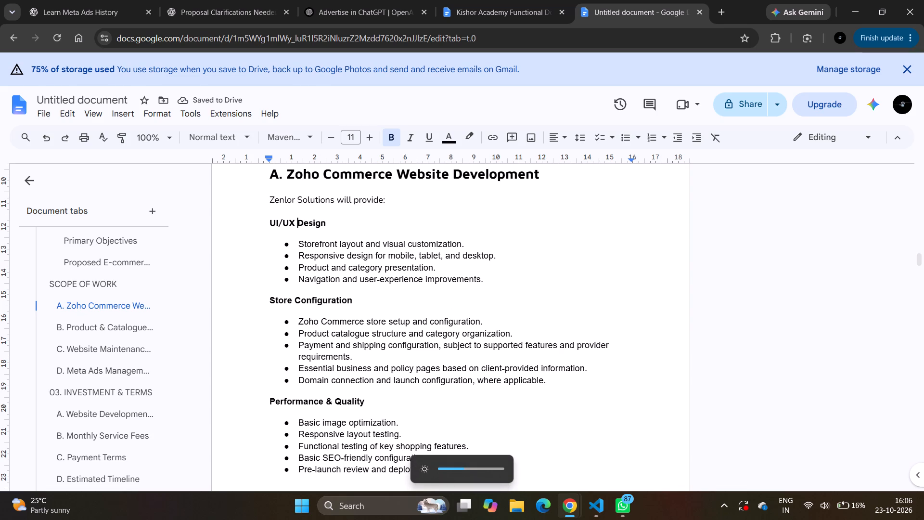
pyautogui.moveTo(297, 242); pyautogui.dragTo(481, 279)
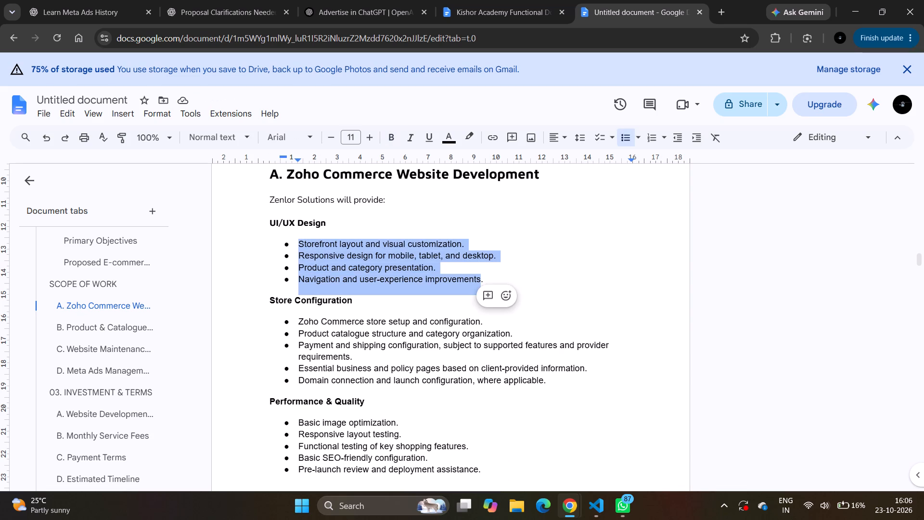
pyautogui.hotkey('shift', 'Right')
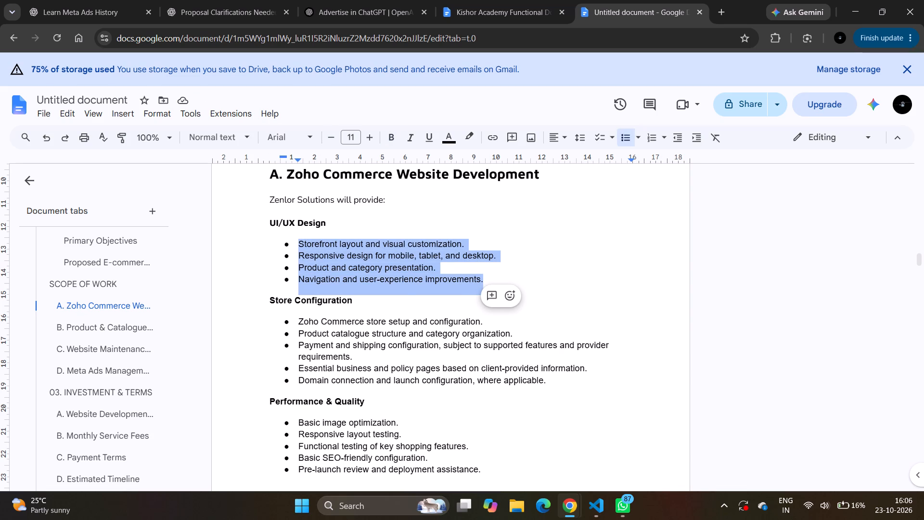
pyautogui.click(275, 129)
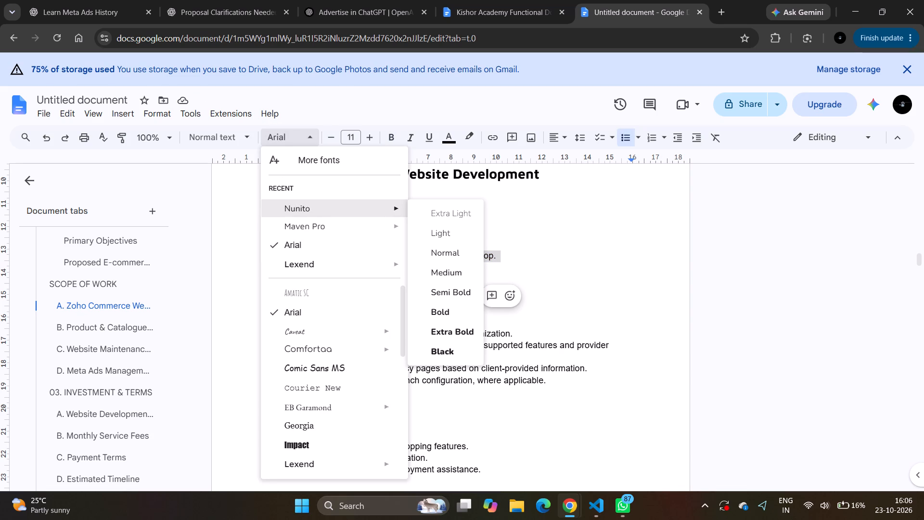
pyautogui.click(295, 212)
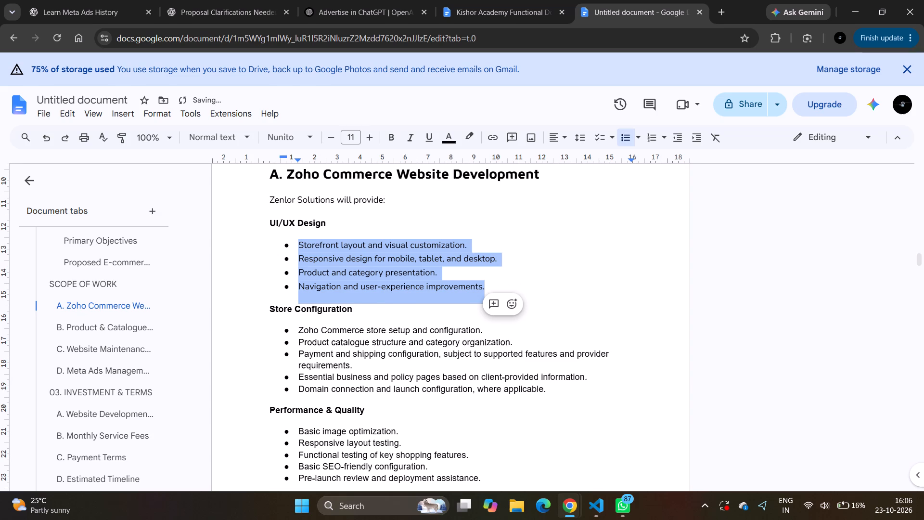
# Set the "Store Configuration" subheading to Maven Pro and its bullet list to Nunito.
pyautogui.tripleClick(283, 311)
pyautogui.moveTo(305, 139); pyautogui.dragTo(303, 216)
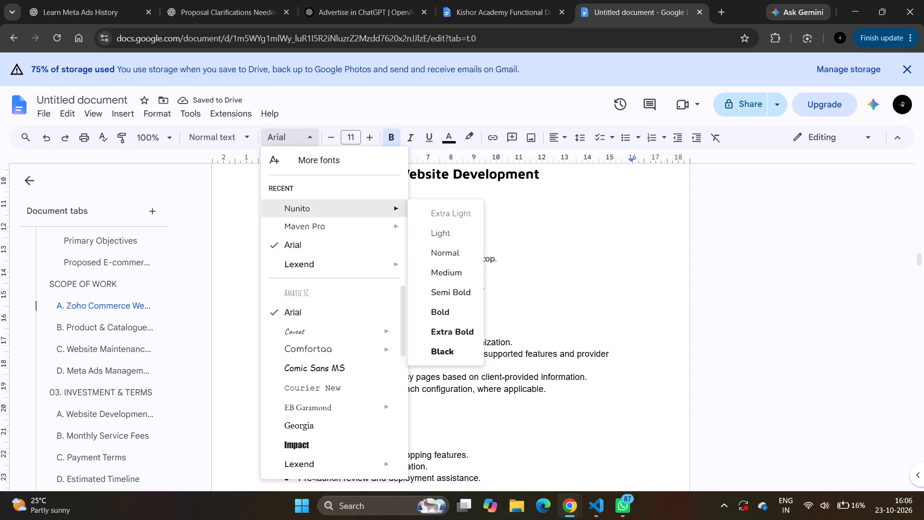
pyautogui.moveTo(303, 216); pyautogui.dragTo(302, 222)
pyautogui.moveTo(295, 330); pyautogui.dragTo(512, 366)
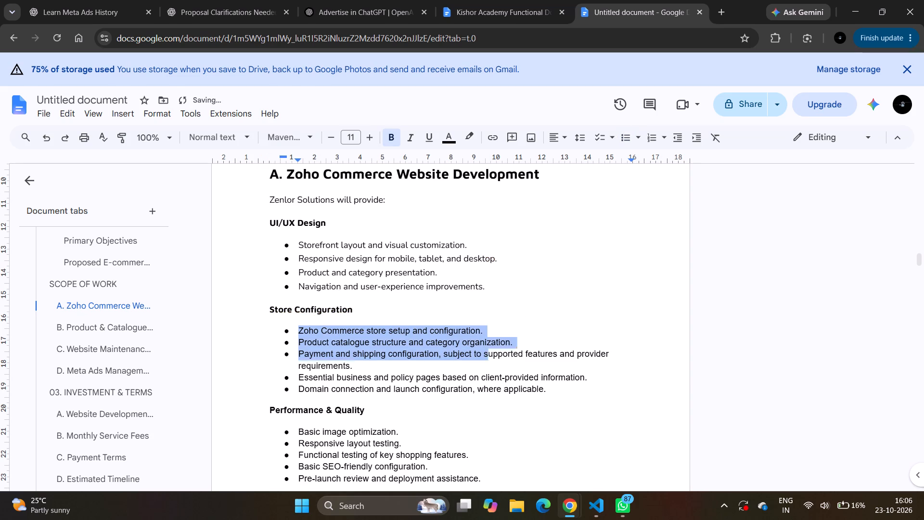
pyautogui.moveTo(512, 366); pyautogui.dragTo(546, 388)
pyautogui.moveTo(290, 142); pyautogui.dragTo(298, 205)
pyautogui.moveTo(292, 131); pyautogui.dragTo(291, 220)
# Set the "Performance & Quality" subheading to Maven Pro and its bullet list to Nunito.
pyautogui.scroll(-3, 335, 326)
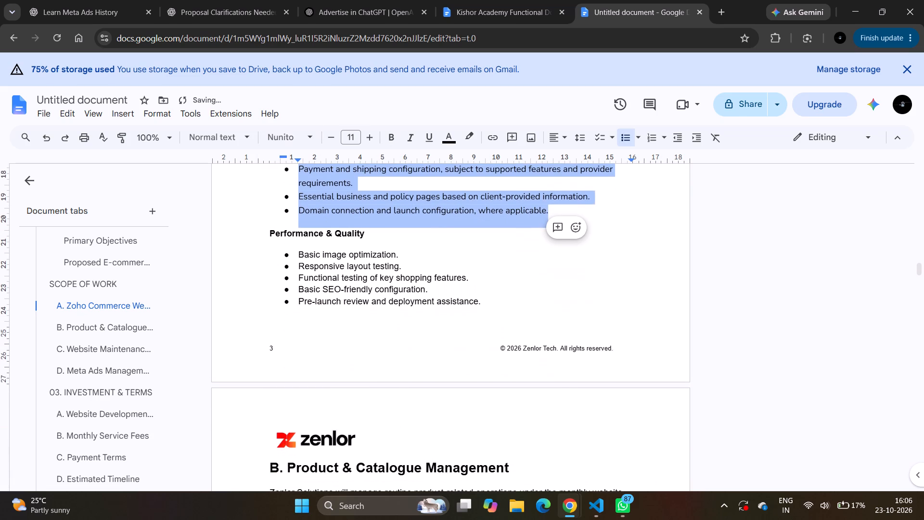
pyautogui.tripleClick(289, 236)
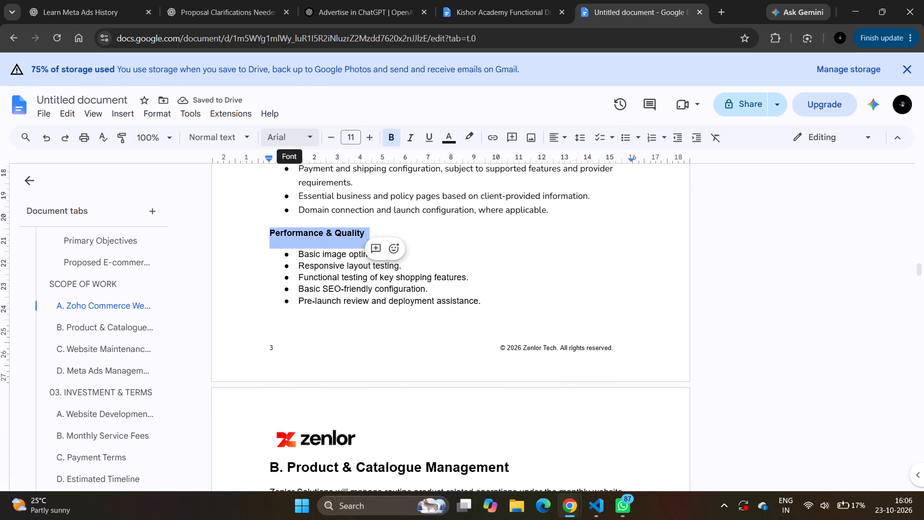
pyautogui.moveTo(302, 133); pyautogui.dragTo(293, 227)
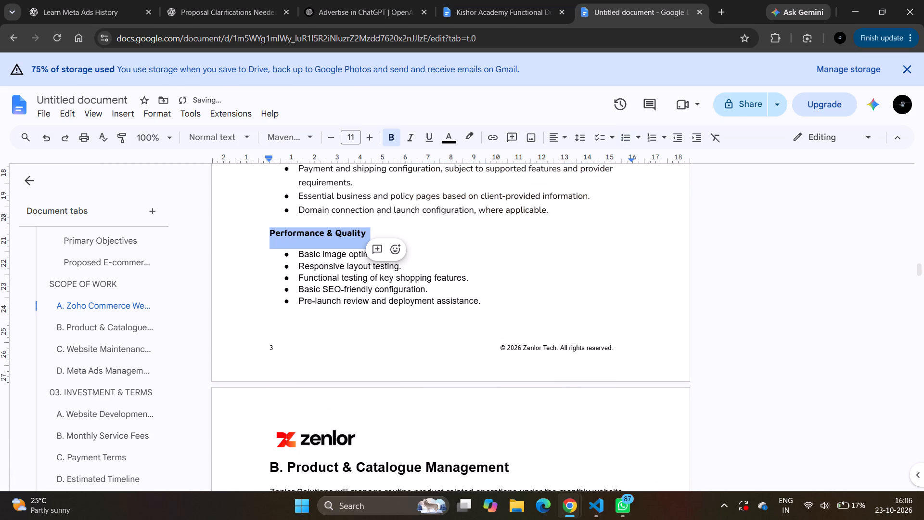
pyautogui.moveTo(298, 258); pyautogui.dragTo(489, 308)
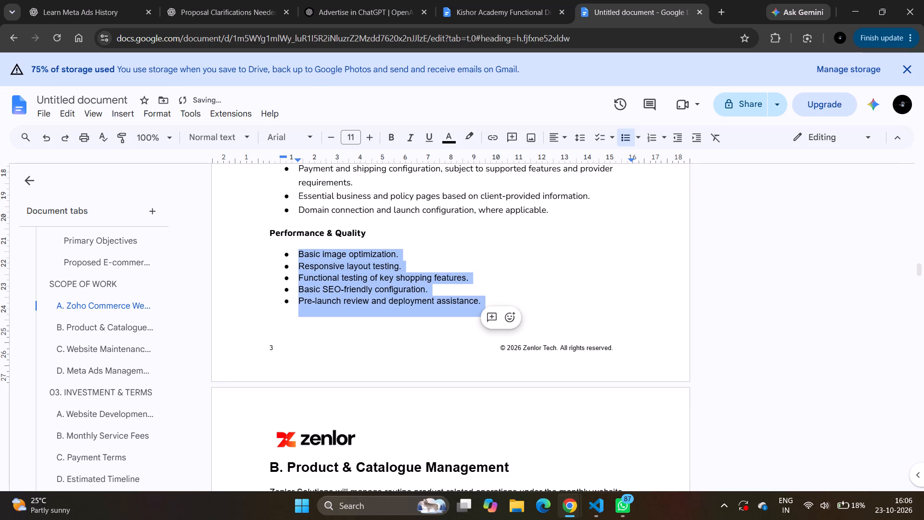
pyautogui.moveTo(307, 141); pyautogui.dragTo(305, 229)
# Set the "B. Product & Catalogue Management" heading to Maven Pro and its introductory paragraph to Nunito.
pyautogui.scroll(-1, 374, 377)
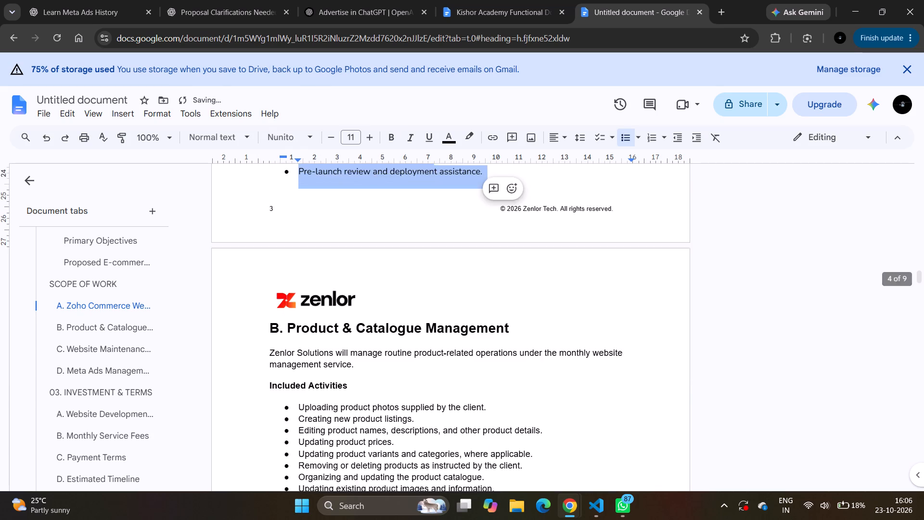
pyautogui.scroll(-2, 374, 377)
pyautogui.tripleClick(326, 206)
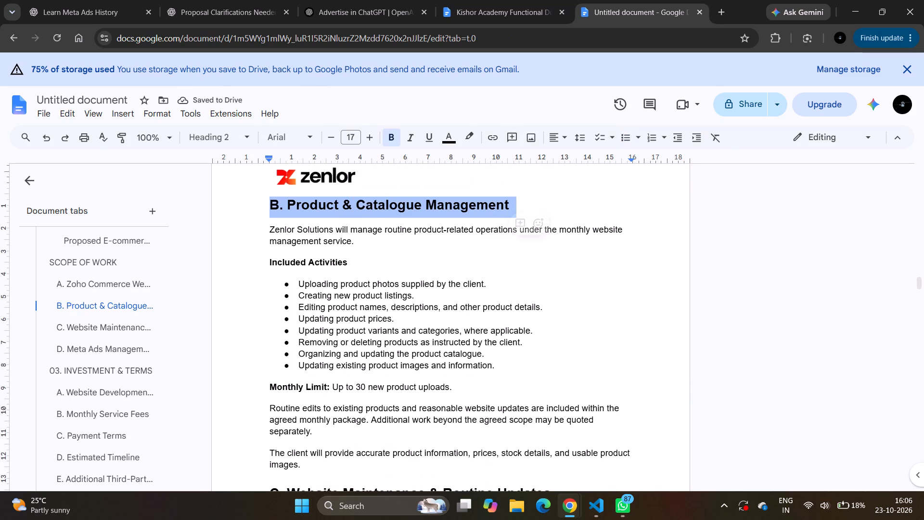
pyautogui.click(292, 139)
pyautogui.click(288, 218)
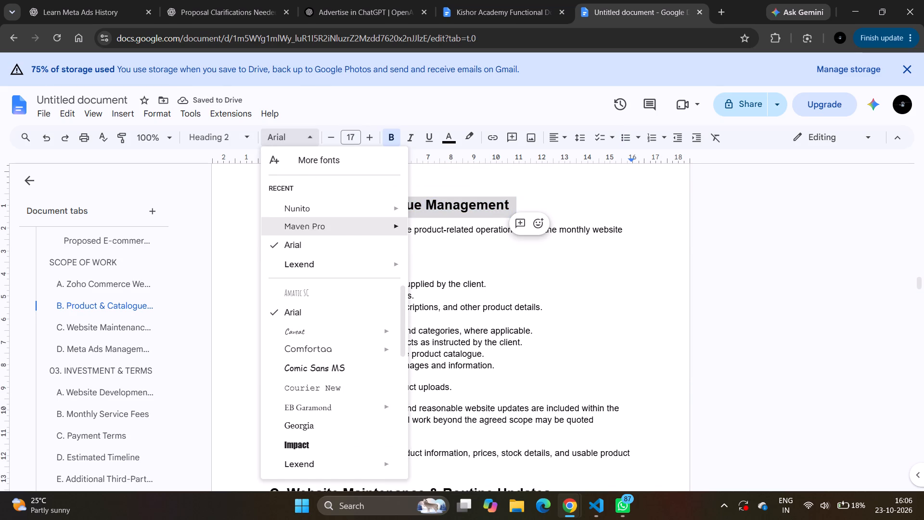
pyautogui.moveTo(270, 230); pyautogui.dragTo(361, 242)
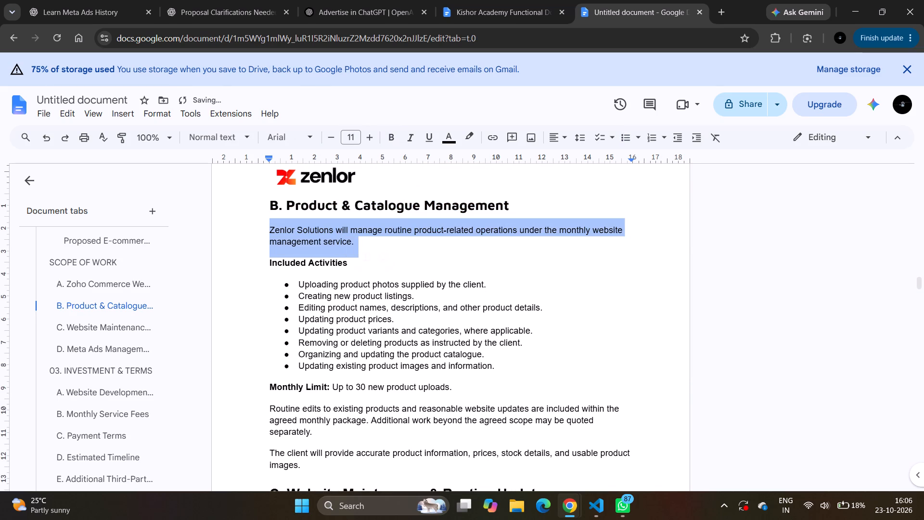
pyautogui.moveTo(281, 139); pyautogui.dragTo(289, 223)
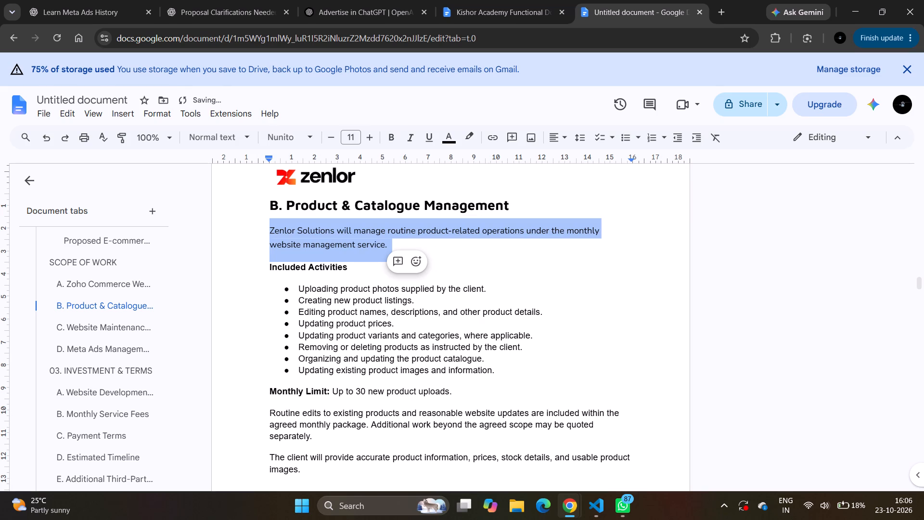
# Set the "Included Activities" subheading to Maven Pro and its bullet list to Nunito.
pyautogui.tripleClick(285, 268)
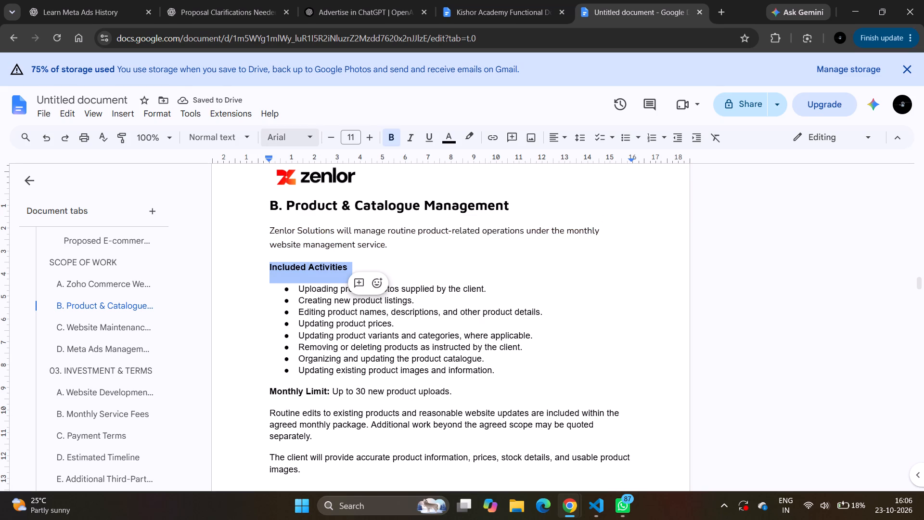
pyautogui.moveTo(309, 141); pyautogui.dragTo(304, 227)
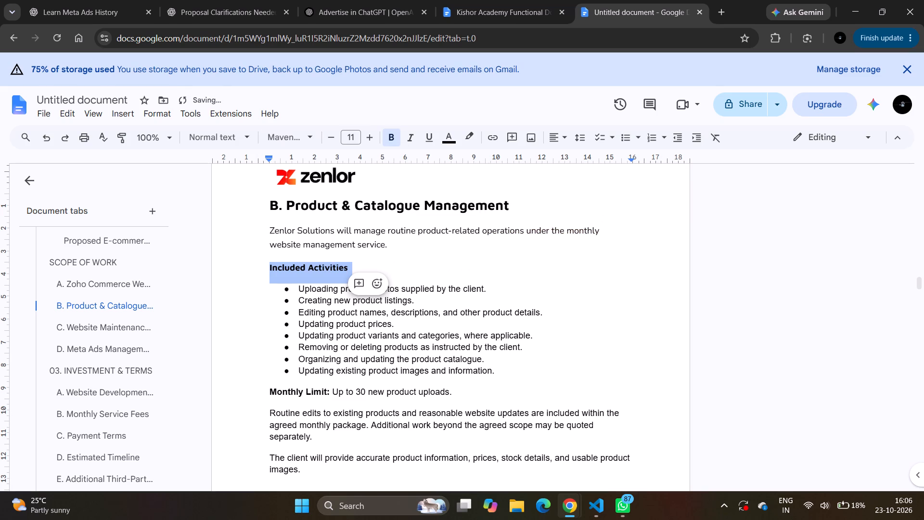
pyautogui.moveTo(295, 292); pyautogui.dragTo(497, 369)
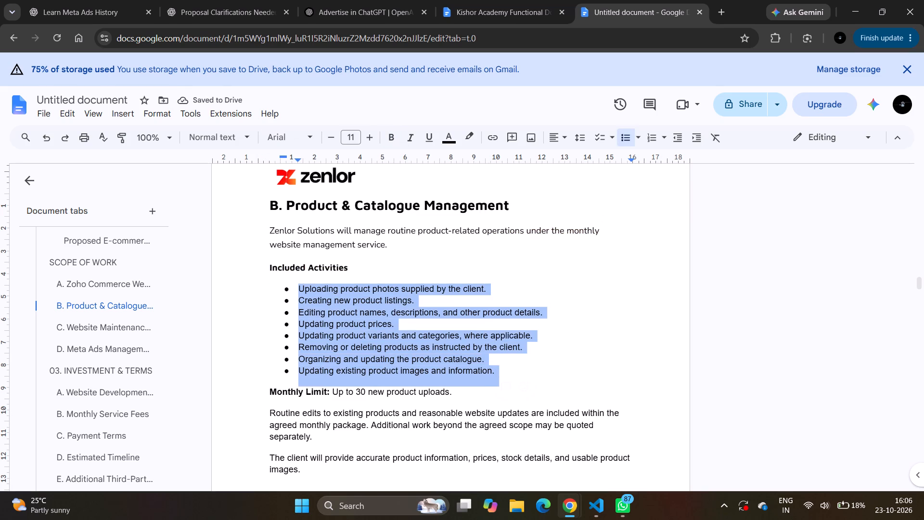
pyautogui.moveTo(285, 145); pyautogui.dragTo(303, 226)
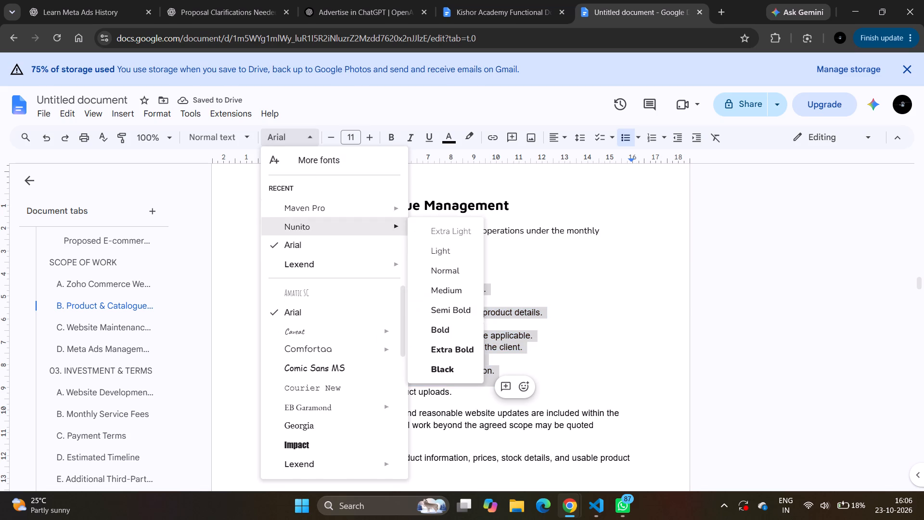
# Set the "Monthly Limit" line and the two paragraphs below it, down to the section C heading, to Nunito.
pyautogui.scroll(-3, 270, 416)
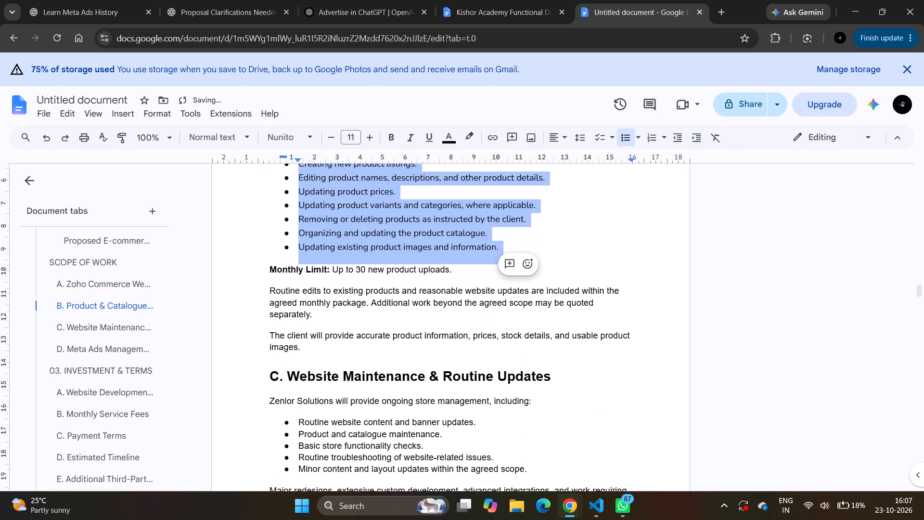
pyautogui.moveTo(311, 344); pyautogui.dragTo(266, 277)
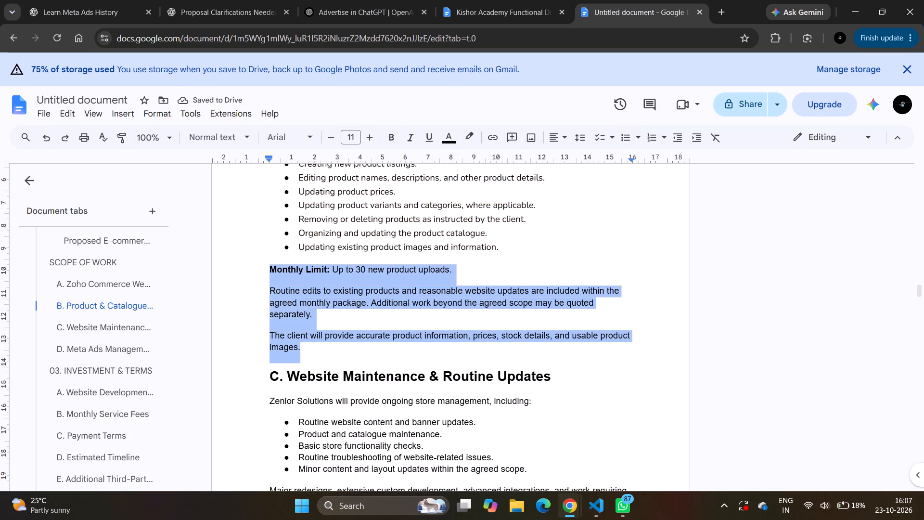
pyautogui.click(284, 131)
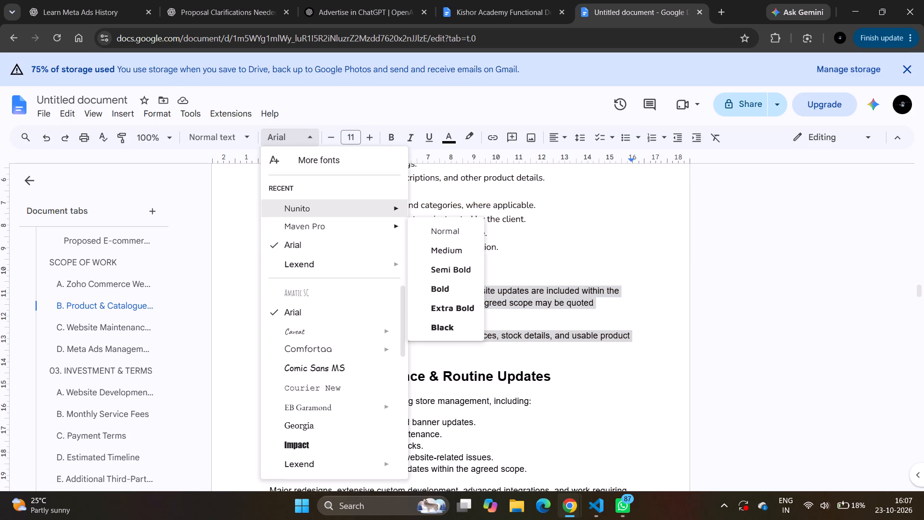
pyautogui.click(302, 214)
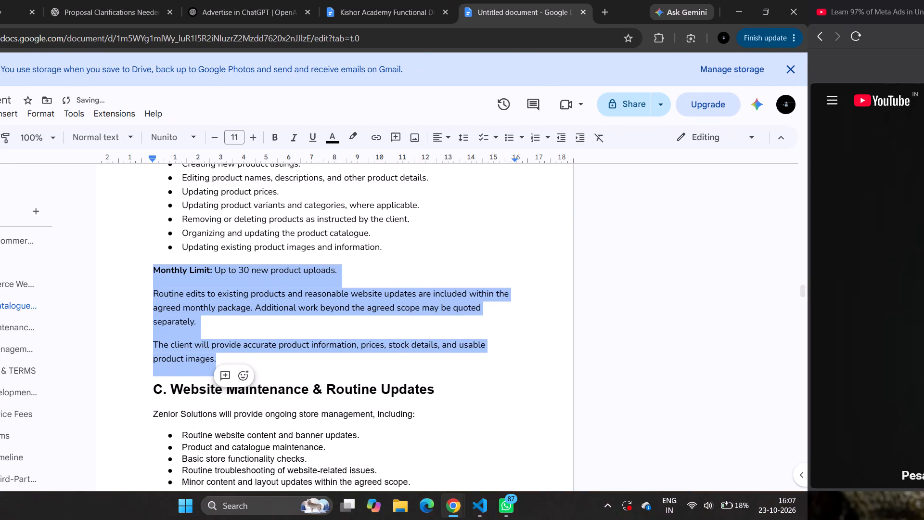
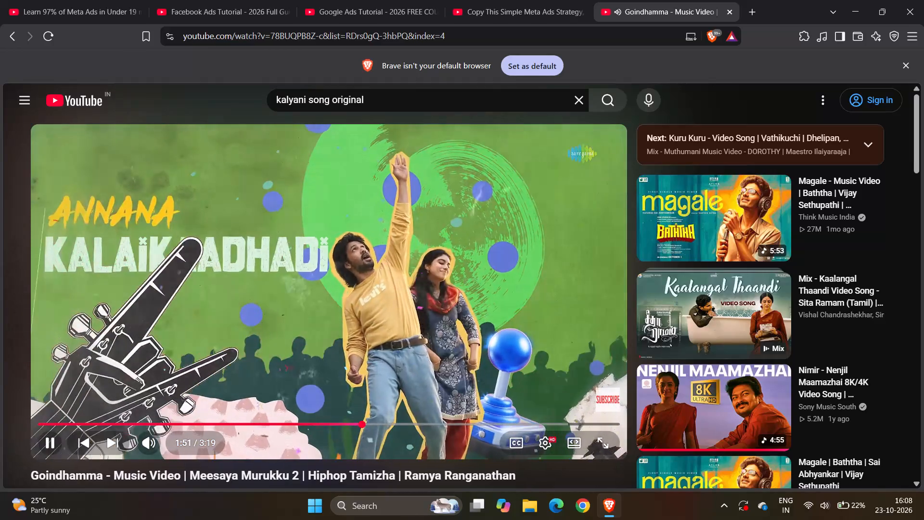
# Set the "C. Website Maintenance & Routine Updates" heading to Maven Pro and all its paragraphs and bullets to Nunito.
pyautogui.scroll(-1, 402, 355)
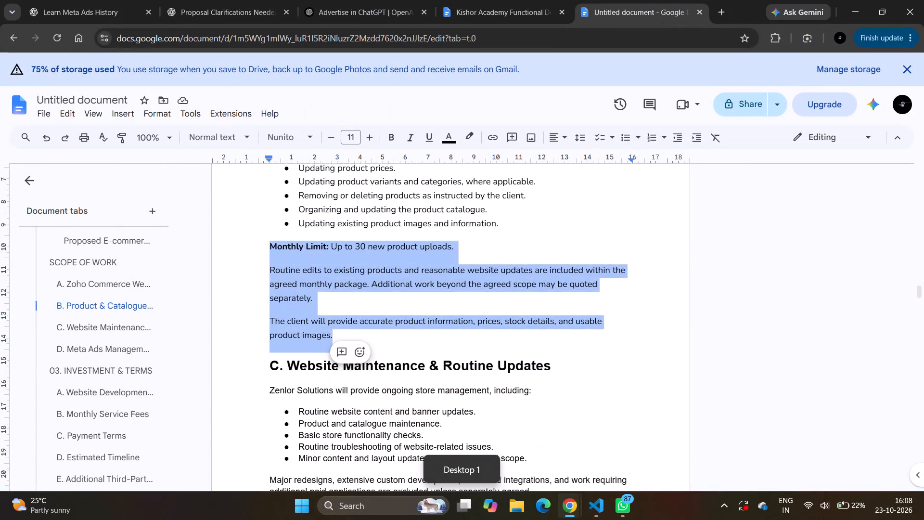
pyautogui.scroll(-1, 402, 355)
pyautogui.tripleClick(380, 240)
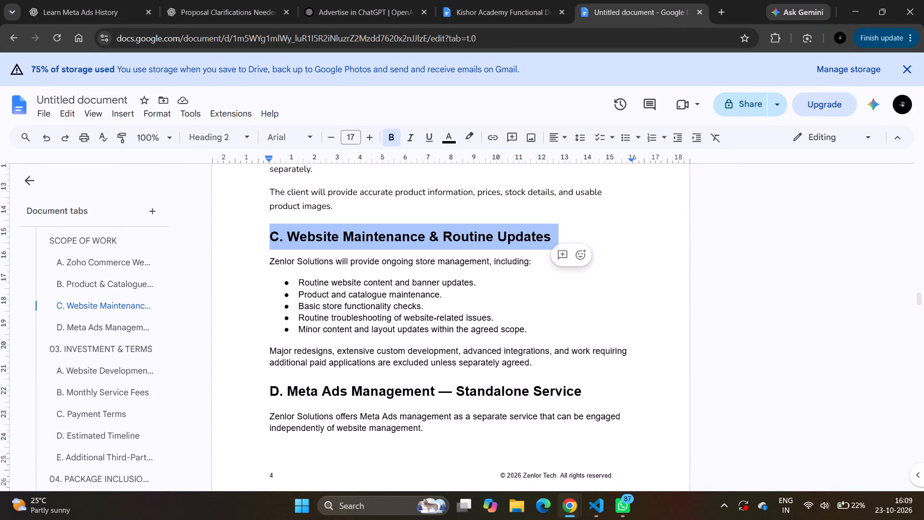
pyautogui.moveTo(311, 139); pyautogui.dragTo(313, 218)
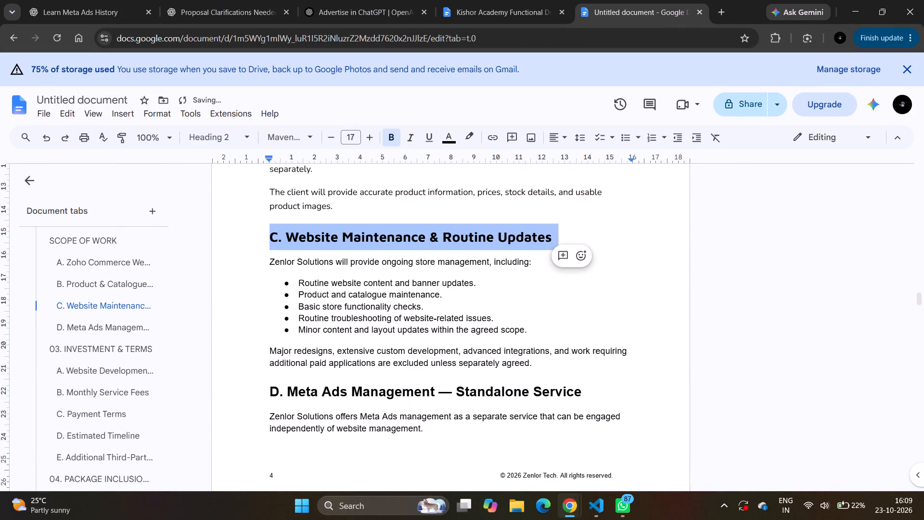
pyautogui.moveTo(269, 262); pyautogui.dragTo(540, 360)
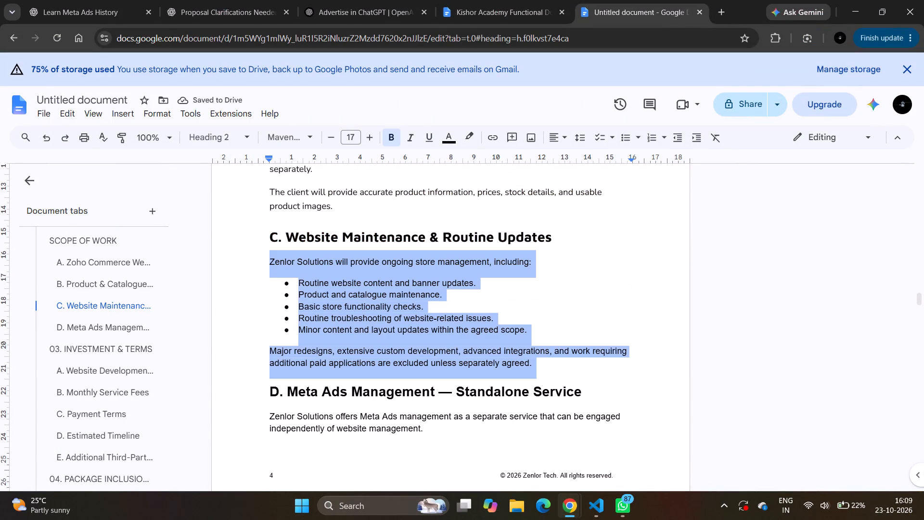
pyautogui.moveTo(303, 130); pyautogui.dragTo(309, 228)
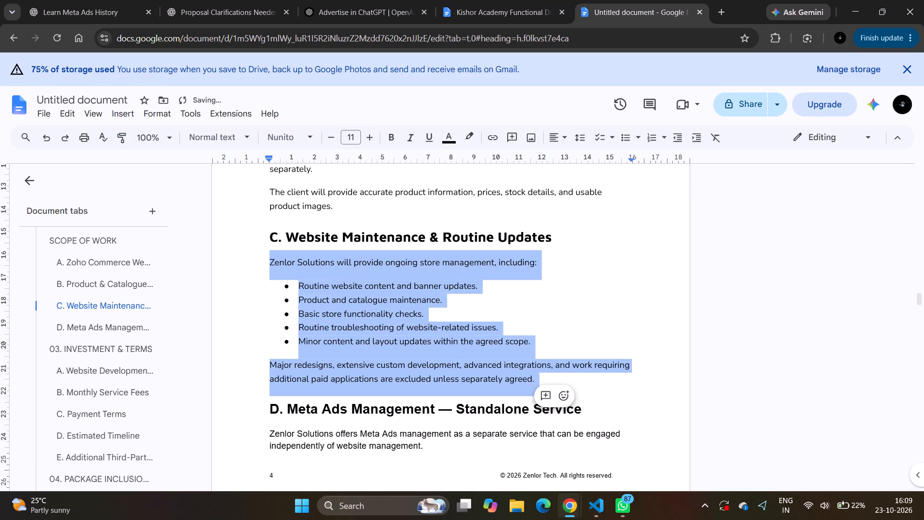
# Set the "D. Meta Ads Management — Standalone Service" heading to Maven Pro and its introductory paragraph to Nunito.
pyautogui.scroll(-2, 364, 395)
pyautogui.tripleClick(291, 238)
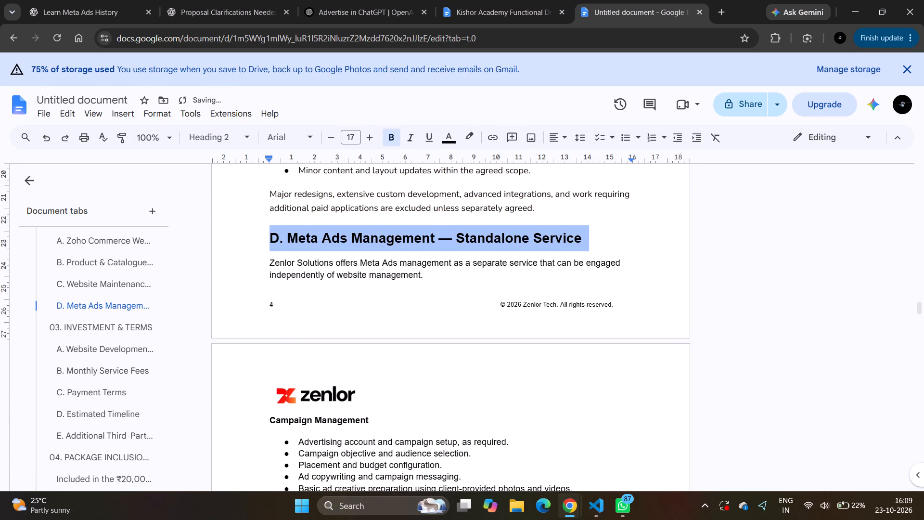
pyautogui.click(287, 141)
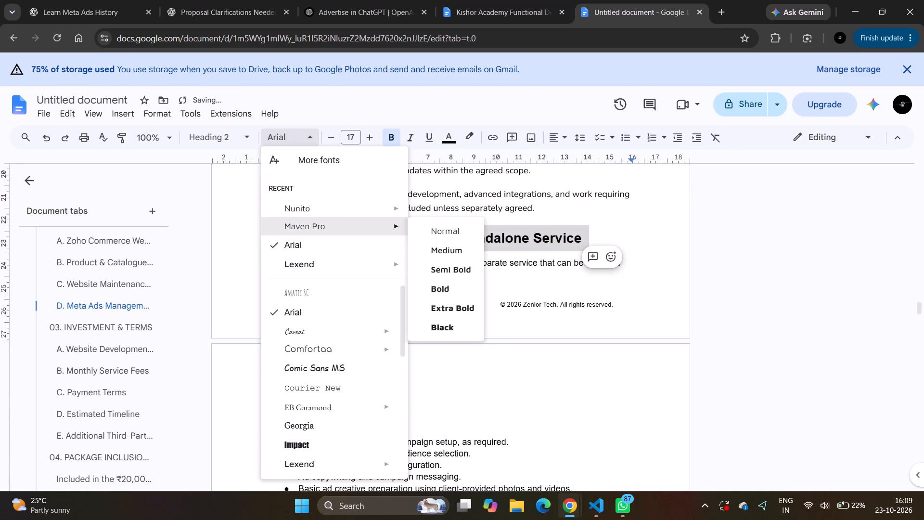
pyautogui.click(290, 223)
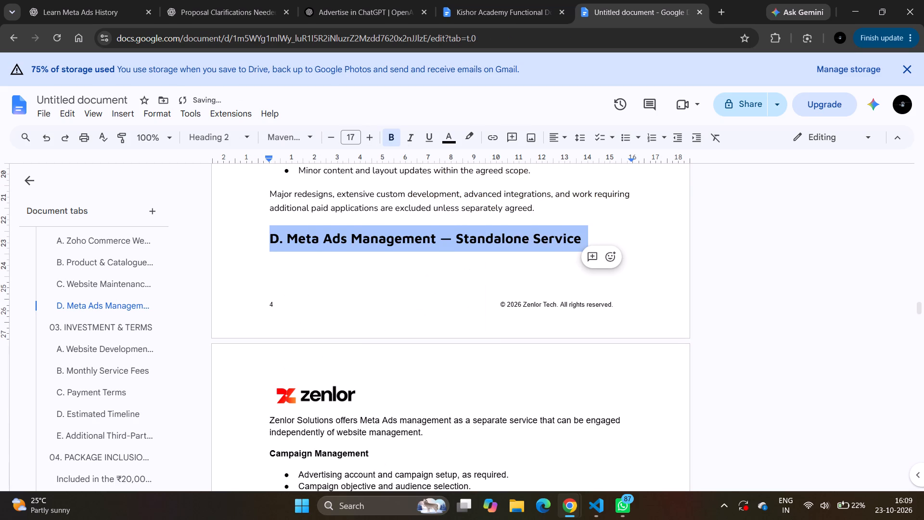
pyautogui.scroll(-2, 323, 318)
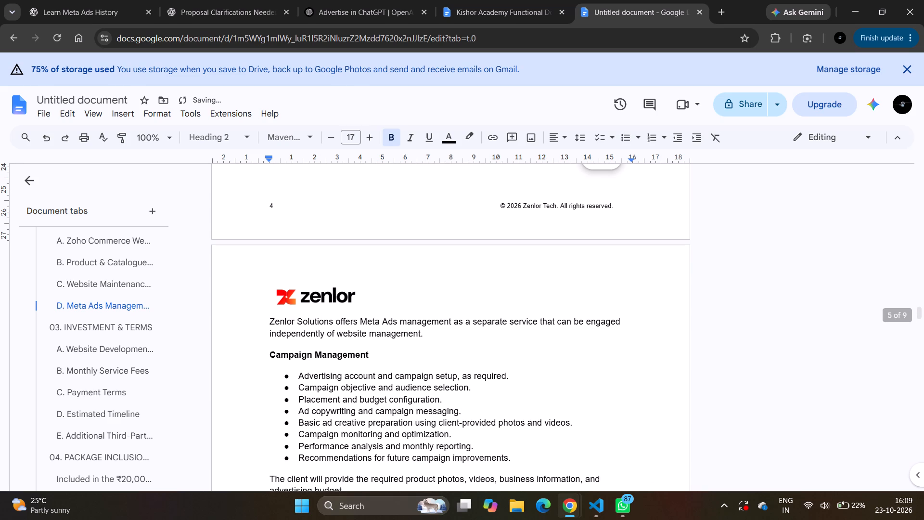
pyautogui.moveTo(270, 320); pyautogui.dragTo(431, 330)
pyautogui.click(276, 135)
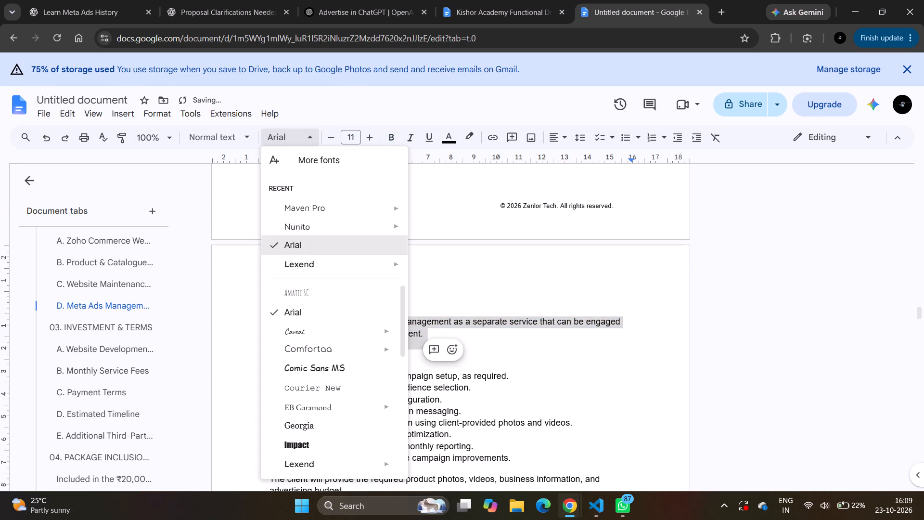
pyautogui.click(282, 222)
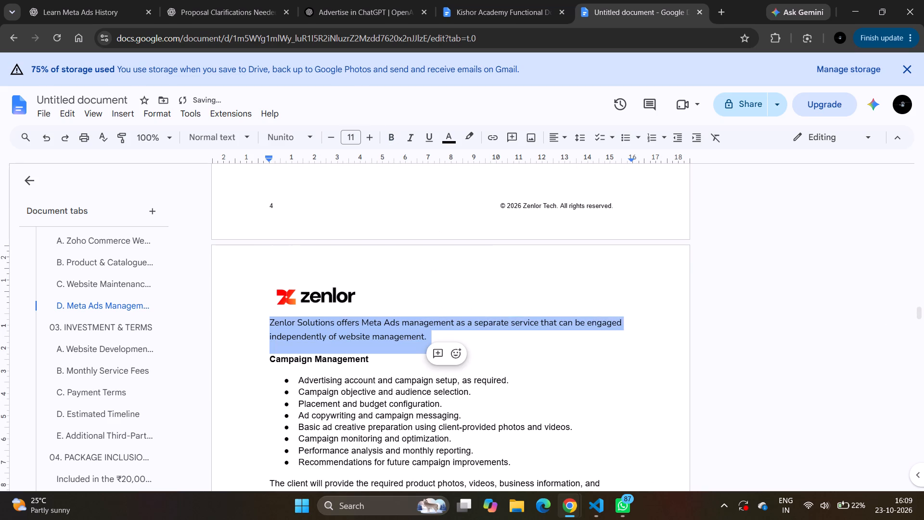
# Set the "Campaign Management" subheading to Maven Pro and its bullet list, client paragraph and "Exclusions" paragraph to Nunito.
pyautogui.tripleClick(301, 364)
pyautogui.moveTo(291, 137); pyautogui.dragTo(302, 237)
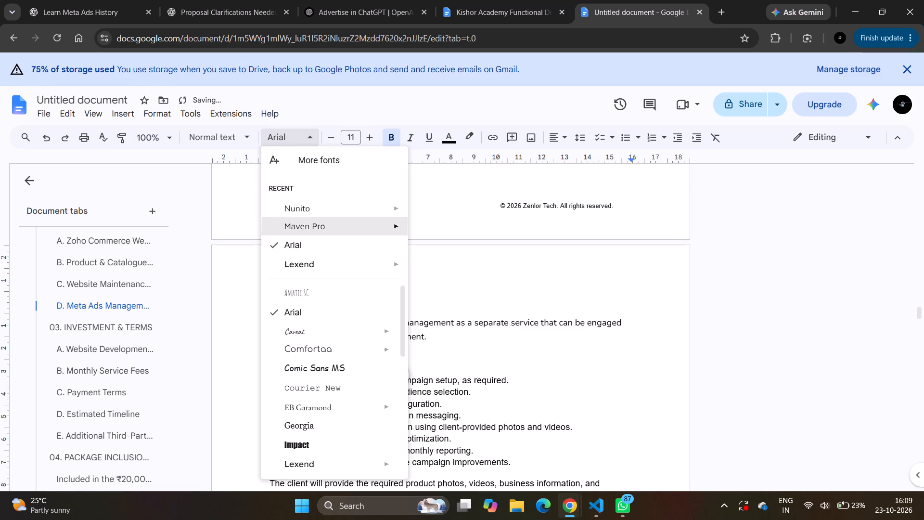
pyautogui.moveTo(302, 237); pyautogui.dragTo(305, 226)
pyautogui.scroll(-3, 351, 389)
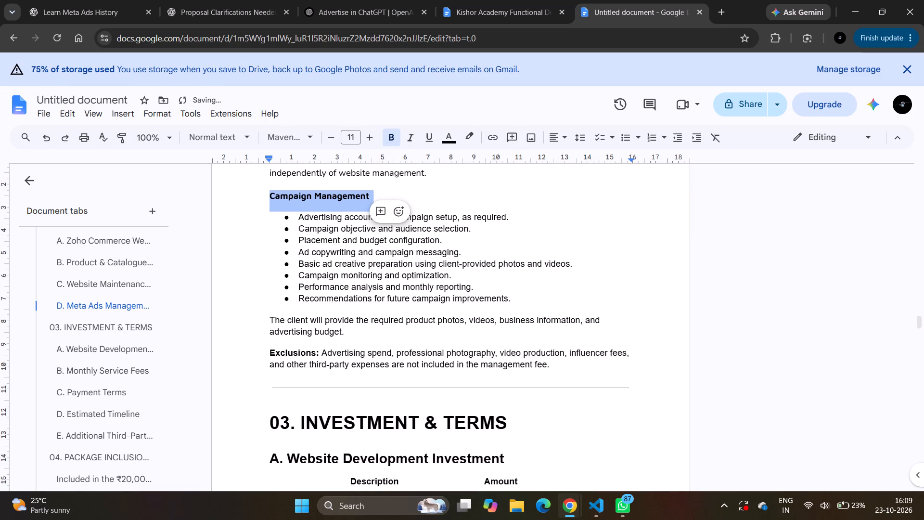
pyautogui.moveTo(297, 218); pyautogui.dragTo(562, 344)
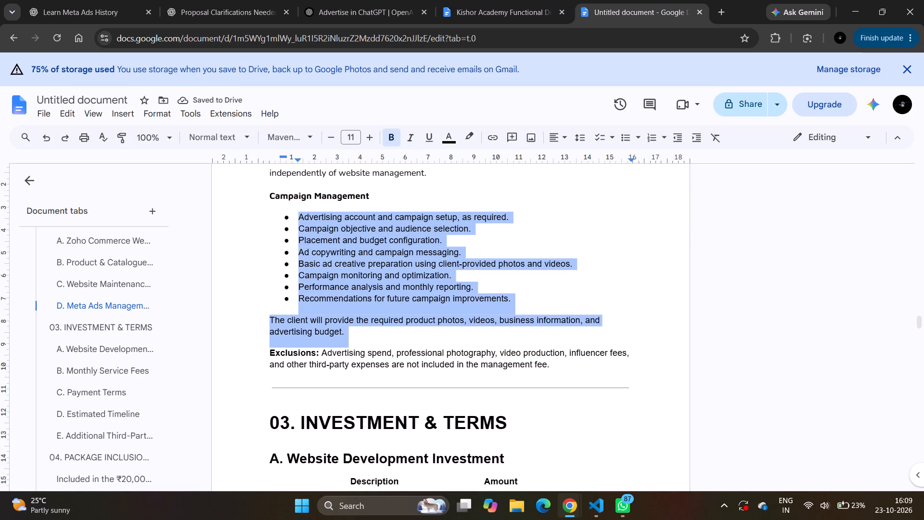
pyautogui.moveTo(562, 344); pyautogui.dragTo(556, 369)
pyautogui.click(292, 124)
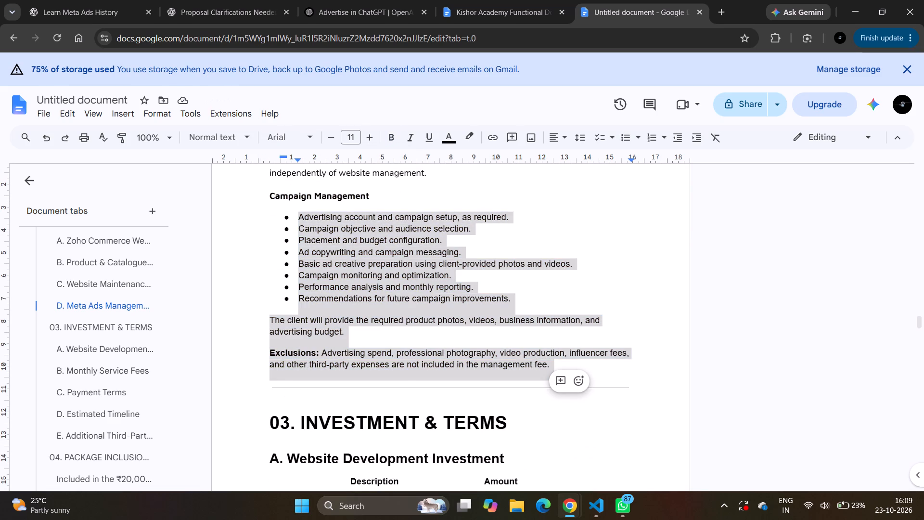
pyautogui.click(287, 135)
pyautogui.click(288, 230)
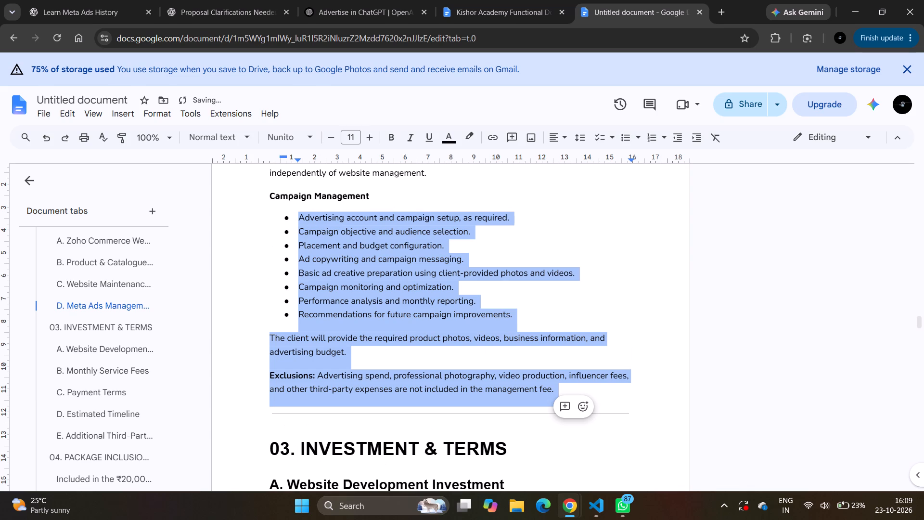
pyautogui.click(471, 370)
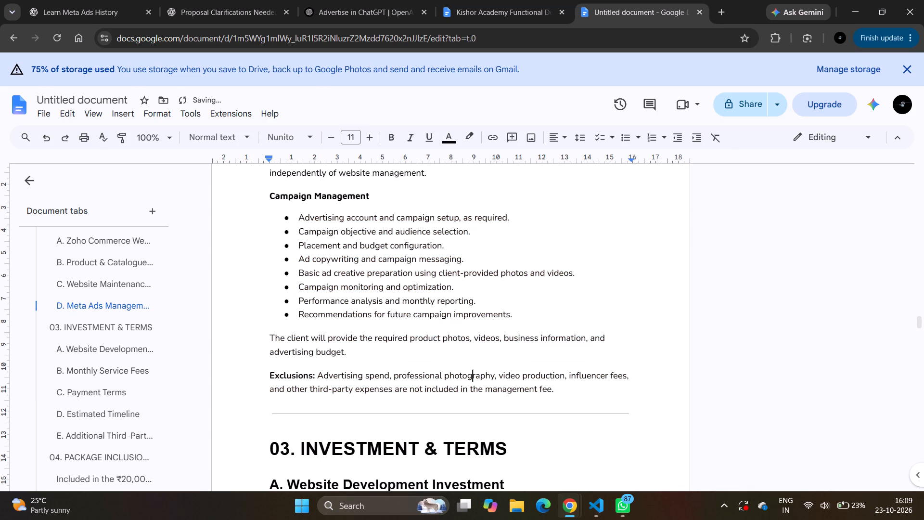
# Review the font formatting of the pages from section D back up to the Project Overview.
pyautogui.scroll(6, 468, 247)
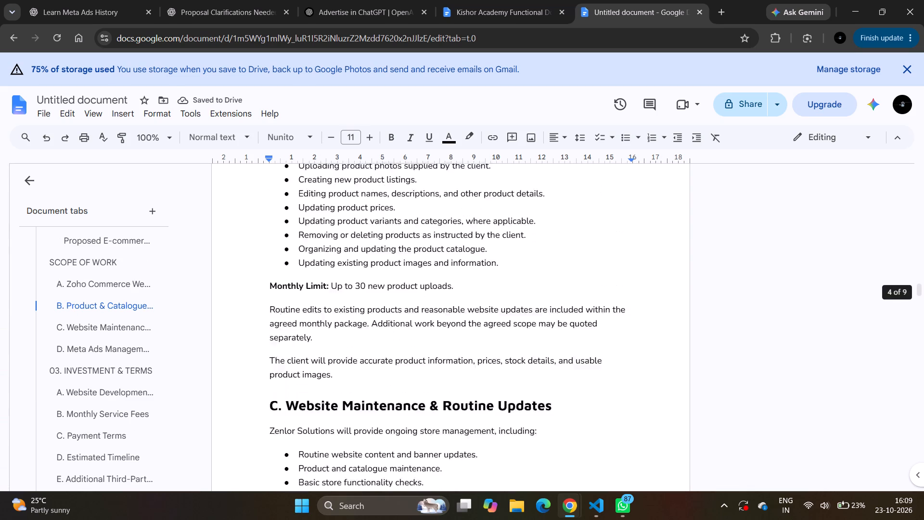
pyautogui.scroll(4, 468, 247)
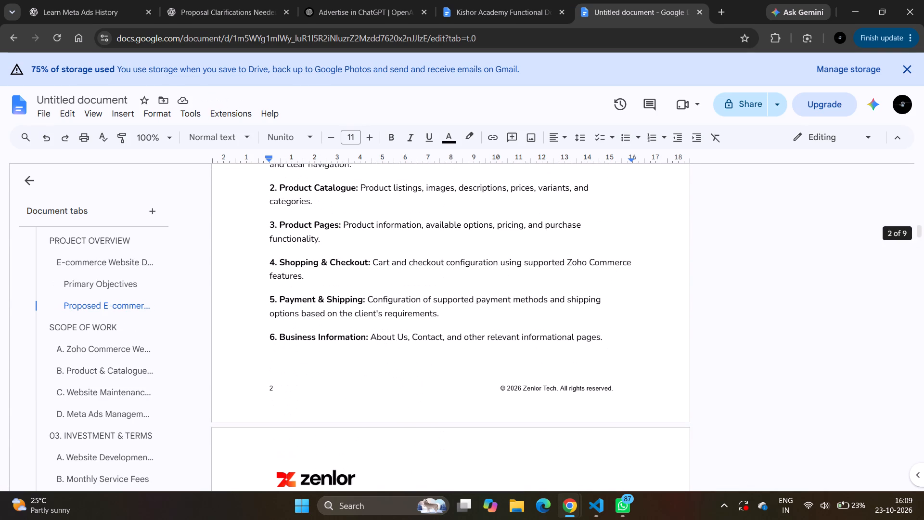
pyautogui.scroll(5, 468, 247)
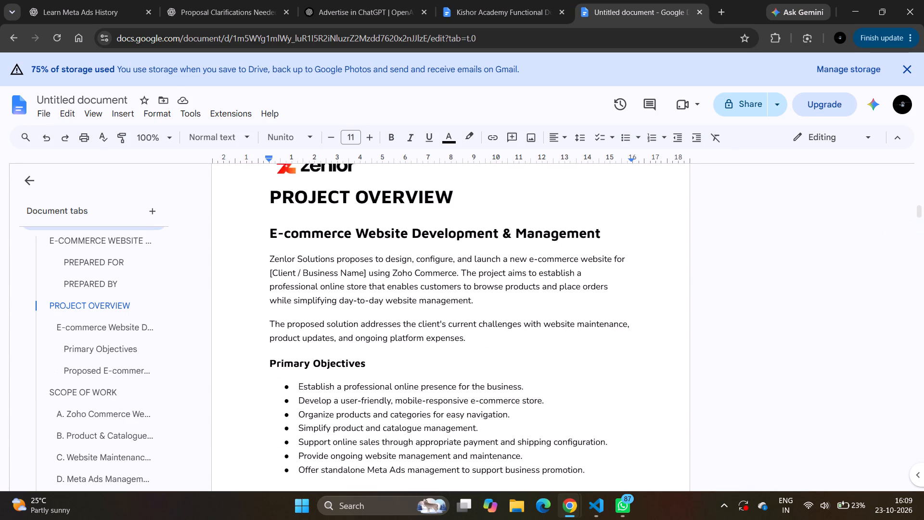
pyautogui.scroll(1, 468, 247)
pyautogui.scroll(-5, 468, 247)
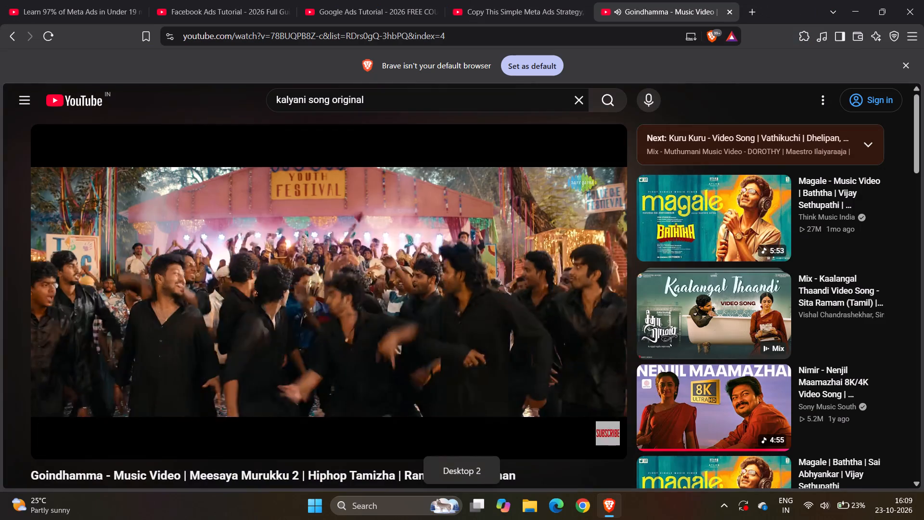
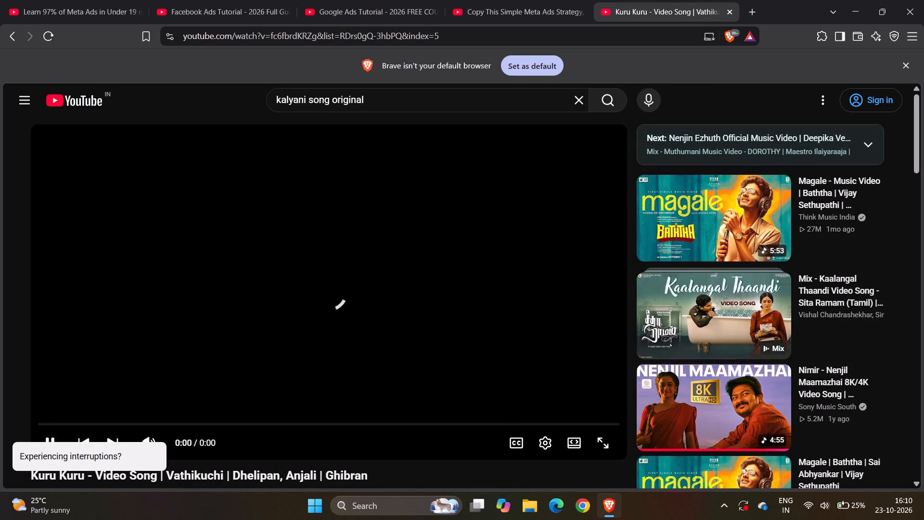
# Play the "Mix - Kaalangal Thaandi Video Song - Sita Ramam (Tamil)" from the suggested videos.
pyautogui.scroll(-1, 535, 289)
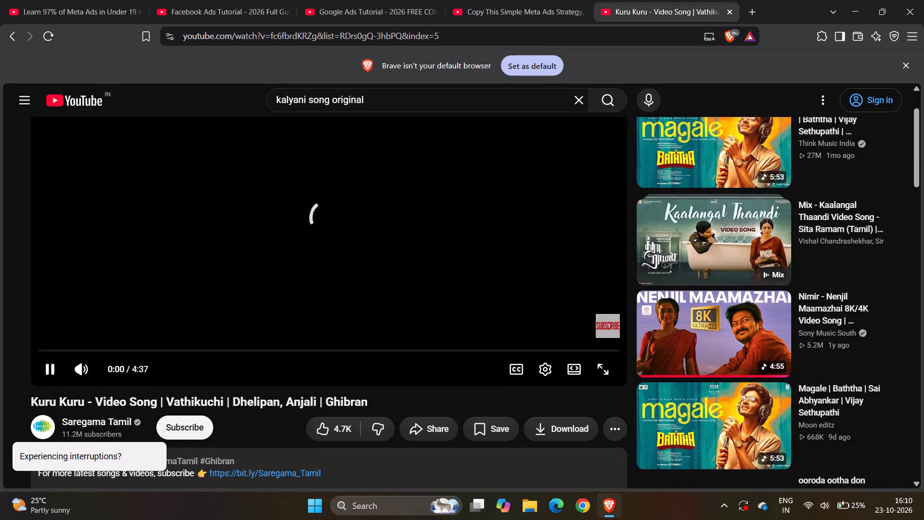
pyautogui.scroll(-1, 535, 289)
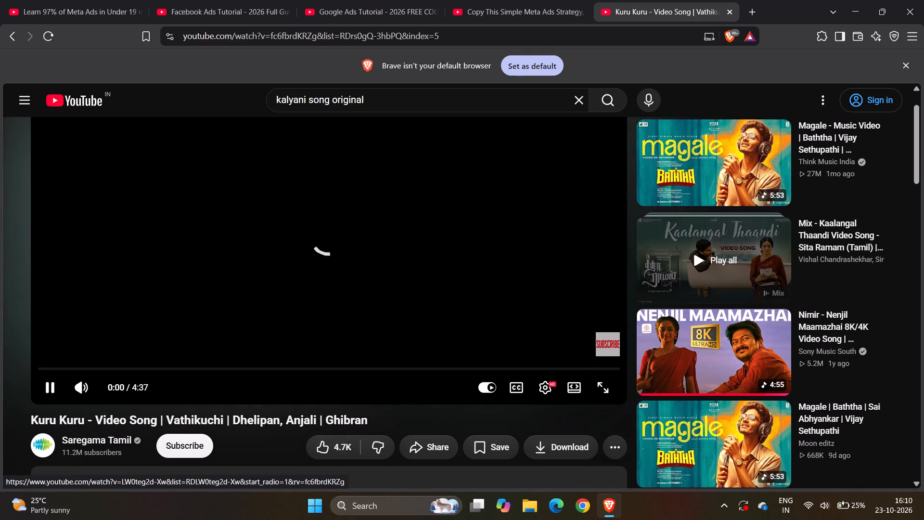
pyautogui.click(717, 247)
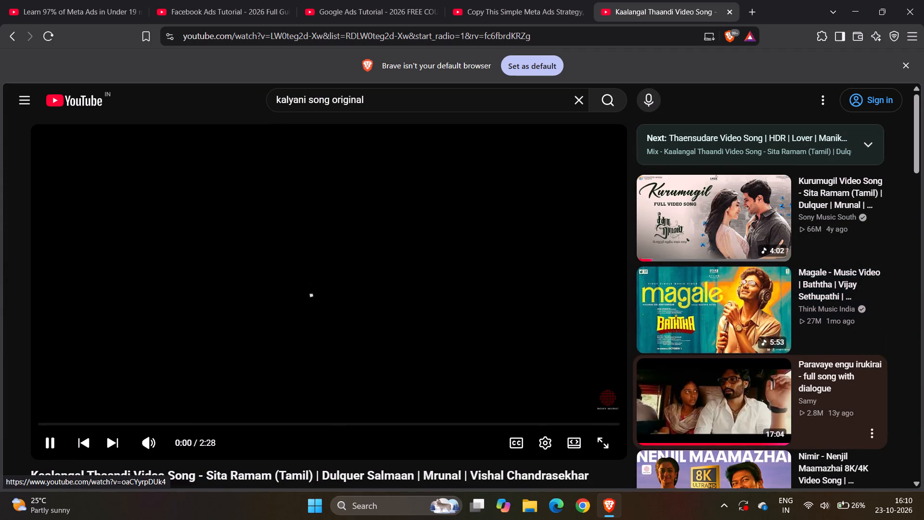
# Browse the suggested videos and comments on the Kaalangal Thaandi video page.
pyautogui.scroll(-5, 699, 384)
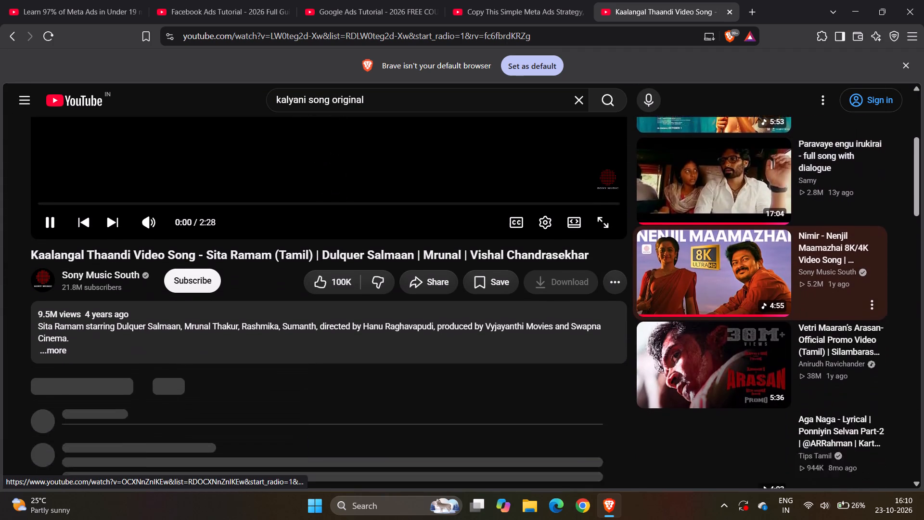
pyautogui.scroll(-3, 699, 384)
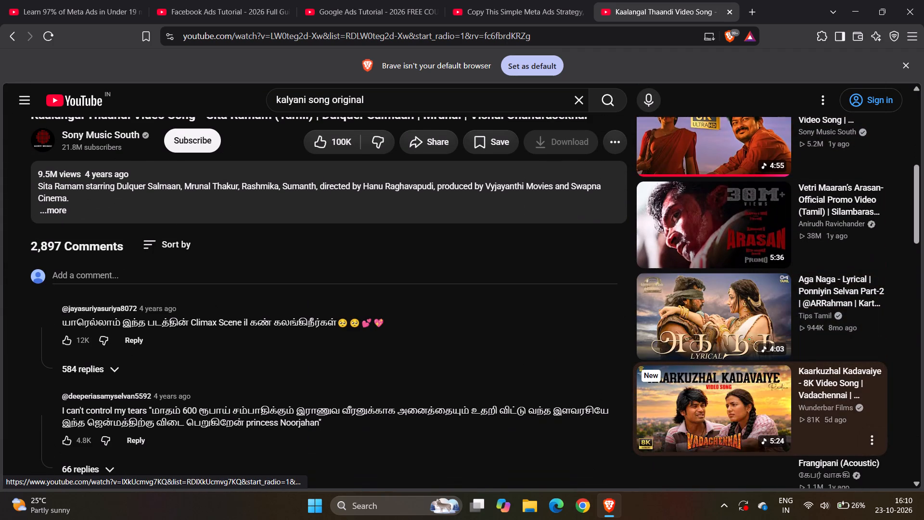
pyautogui.scroll(-1, 699, 384)
pyautogui.scroll(2, 699, 384)
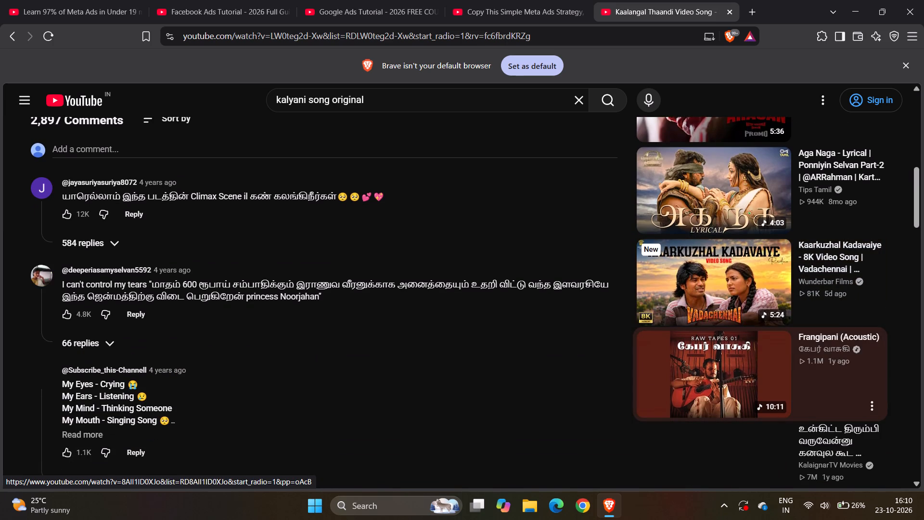
pyautogui.scroll(5, 699, 384)
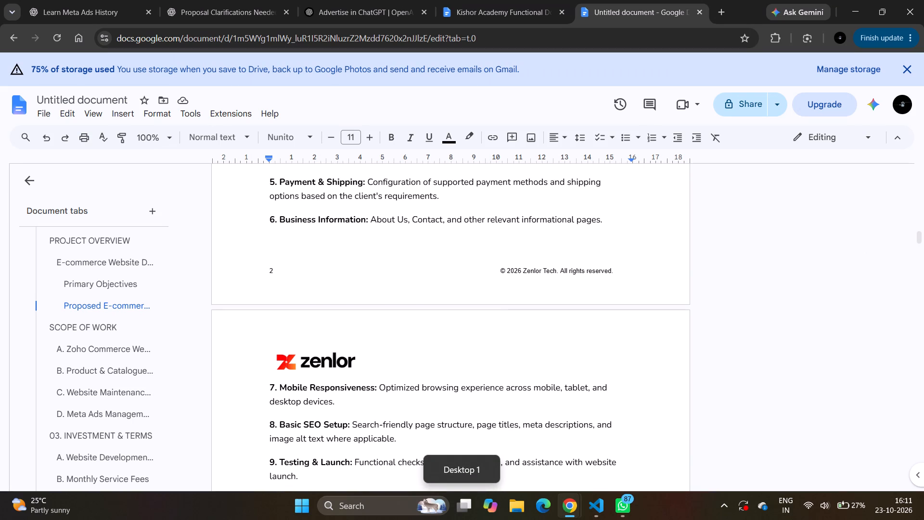
# Delete the horizontal divider line above the "03. INVESTMENT & TERMS" heading in the proposal document.
pyautogui.scroll(-5, 371, 349)
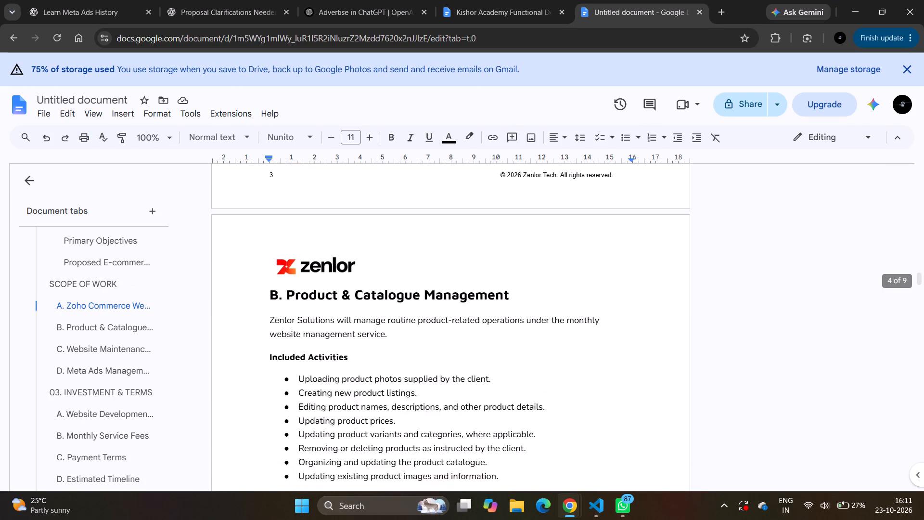
pyautogui.scroll(-1, 371, 349)
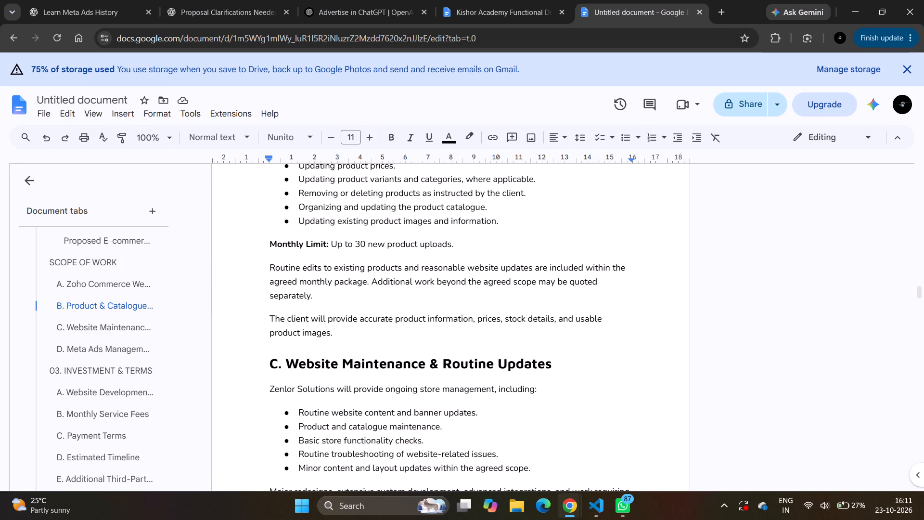
pyautogui.scroll(-1, 371, 349)
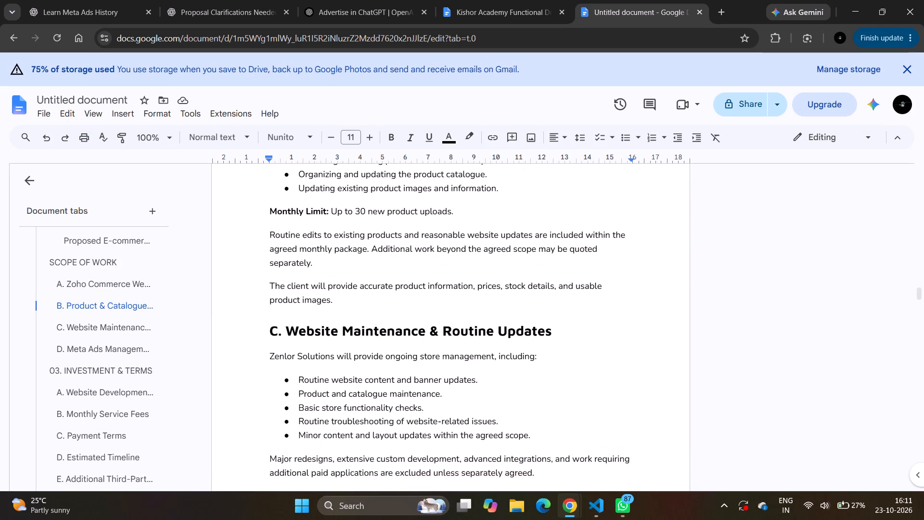
pyautogui.scroll(-5, 371, 349)
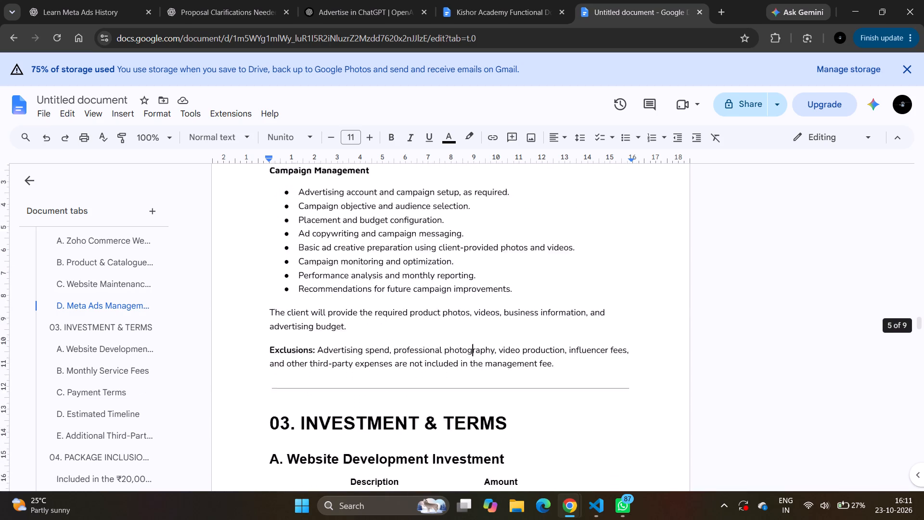
pyautogui.scroll(-2, 371, 349)
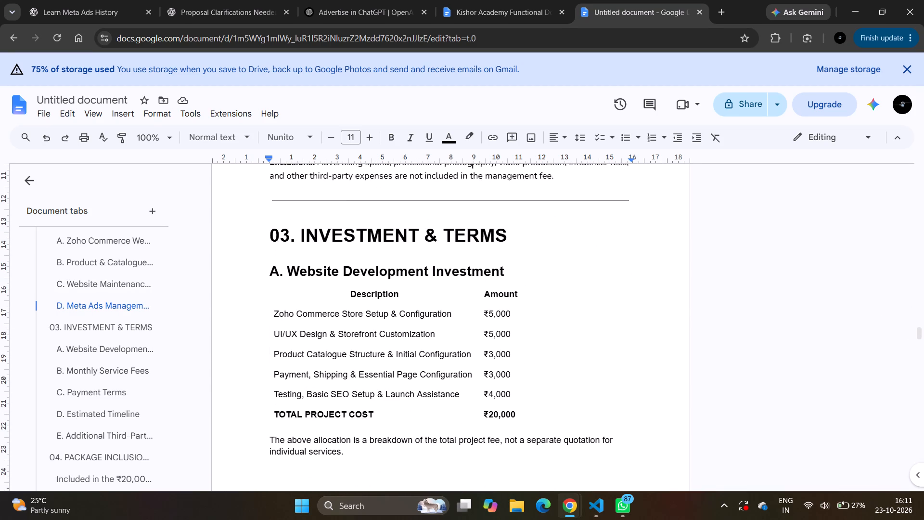
pyautogui.click(635, 200)
pyautogui.press('BackSpace')
pyautogui.press('BackSpace')
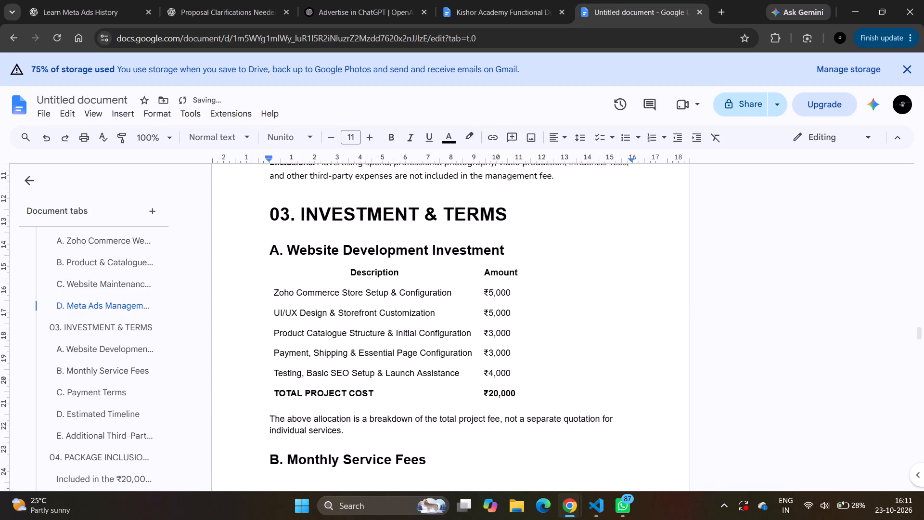
# Remove the "03." number from the "INVESTMENT & TERMS" heading and set the heading to Maven Pro.
pyautogui.click(301, 210)
pyautogui.press('BackSpace')
pyautogui.press('BackSpace')
pyautogui.press('BackSpace')
pyautogui.press('BackSpace')
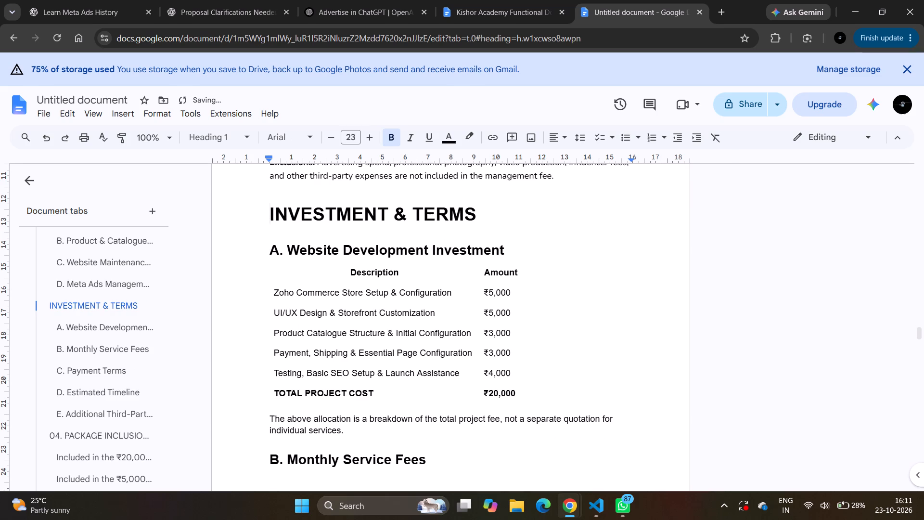
pyautogui.keyDown('shift'); pyautogui.click(497, 213); pyautogui.keyUp('shift')
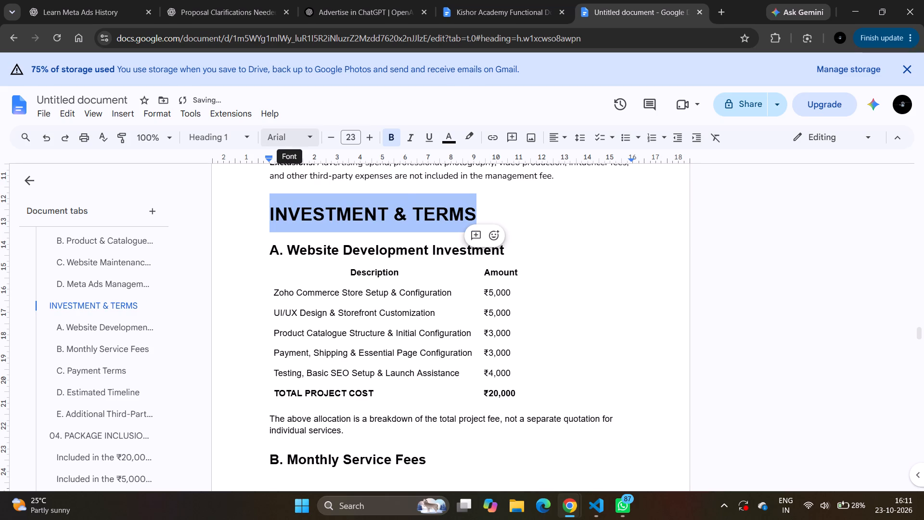
pyautogui.click(289, 141)
pyautogui.click(299, 231)
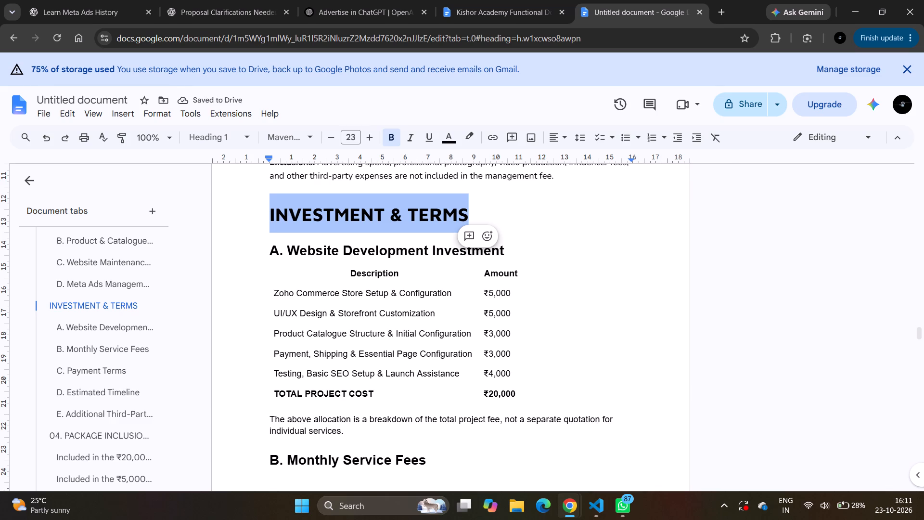
# Set the "A. Website Development Investment" heading to Maven Pro.
pyautogui.moveTo(270, 249); pyautogui.dragTo(507, 252)
pyautogui.moveTo(286, 137); pyautogui.dragTo(298, 229)
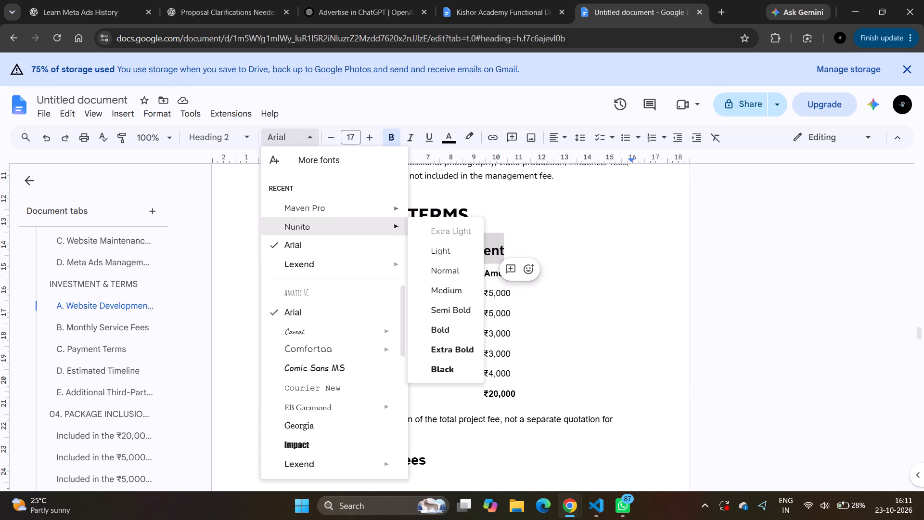
pyautogui.moveTo(298, 229); pyautogui.dragTo(311, 214)
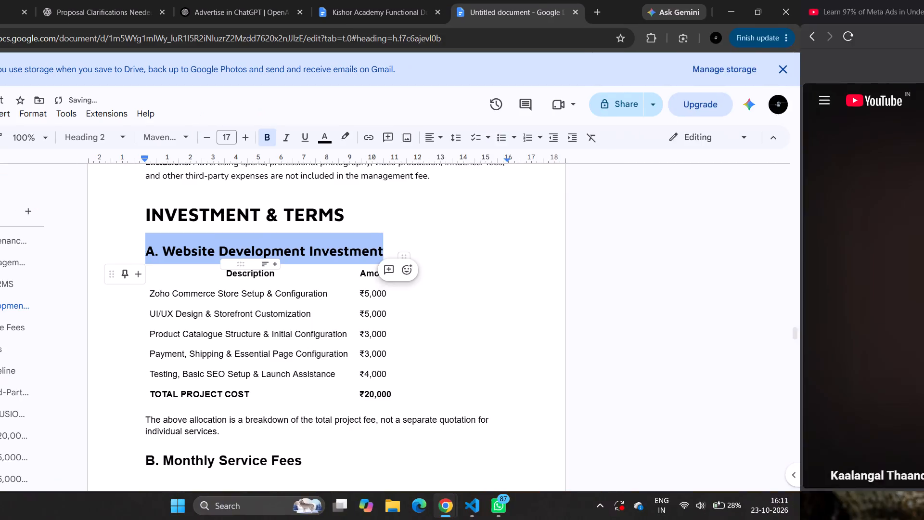
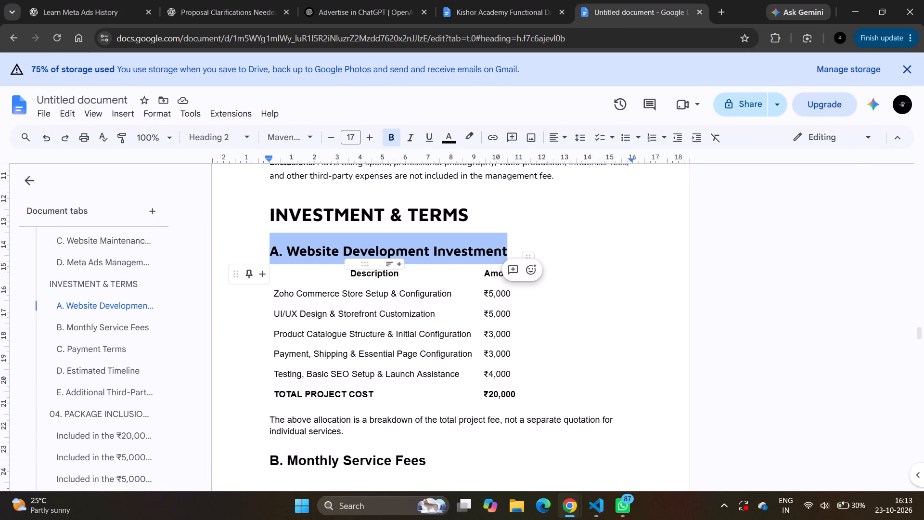
# Apply 0.5pt borders to all cells of the table under "A. Website Development Investment".
pyautogui.moveTo(348, 273); pyautogui.dragTo(506, 392)
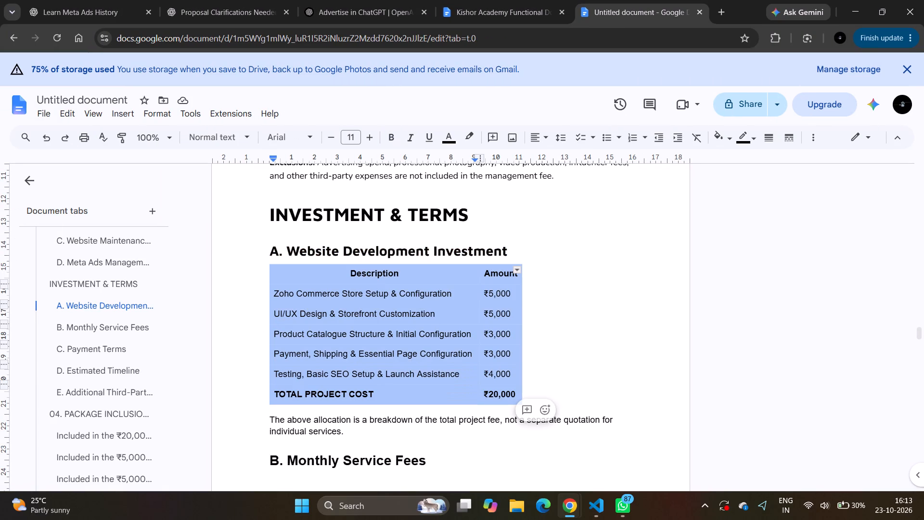
pyautogui.click(517, 267)
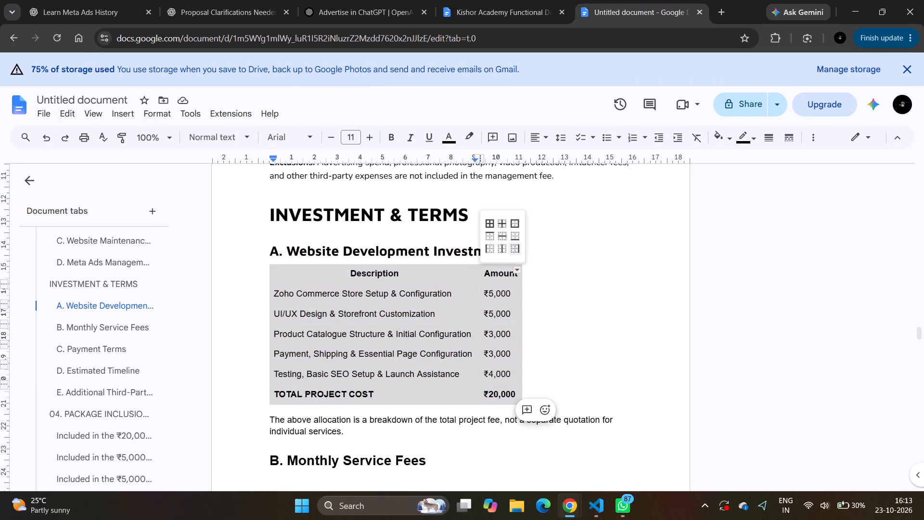
pyautogui.click(492, 224)
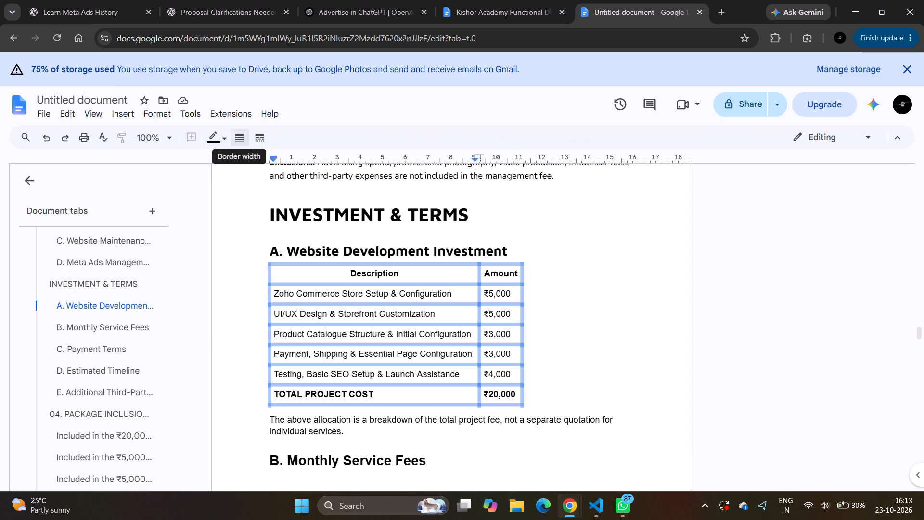
pyautogui.click(240, 137)
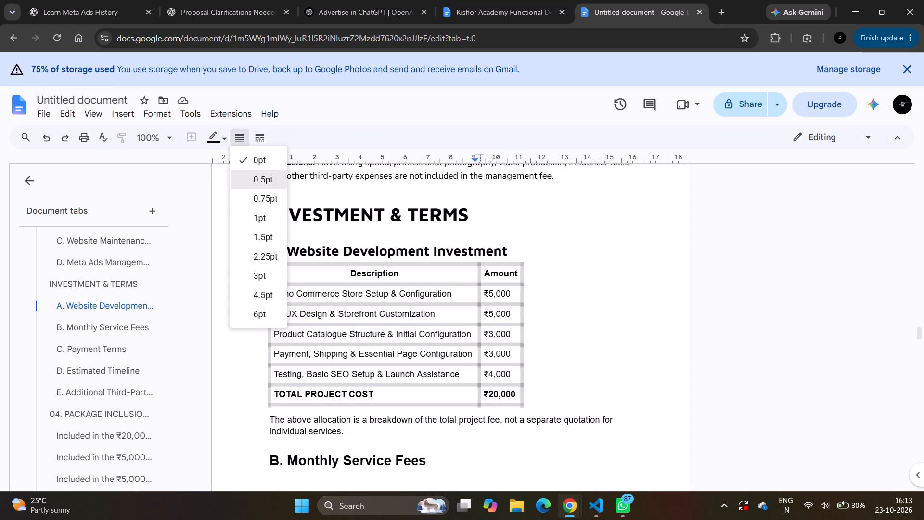
pyautogui.click(248, 173)
# Format the Description/Amount header row with white text and the custom orange background colour.
pyautogui.moveTo(333, 277); pyautogui.dragTo(339, 276)
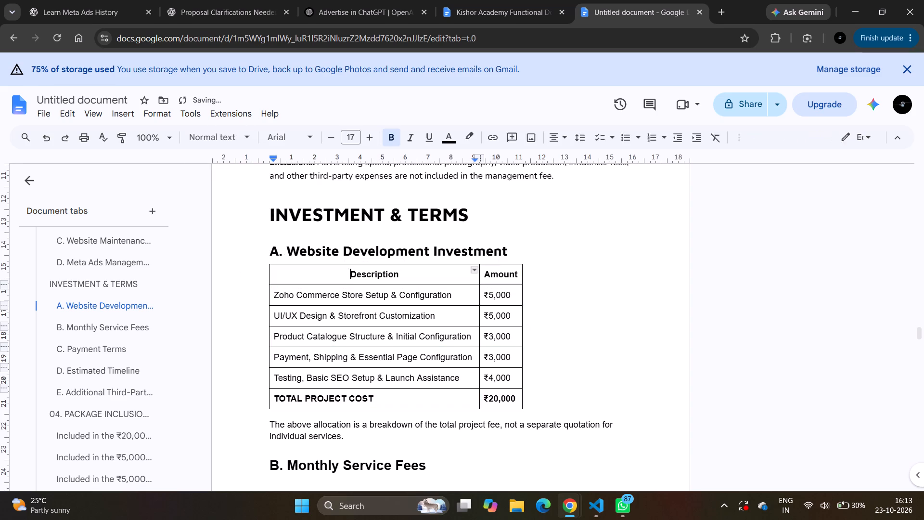
pyautogui.moveTo(339, 276); pyautogui.dragTo(499, 278)
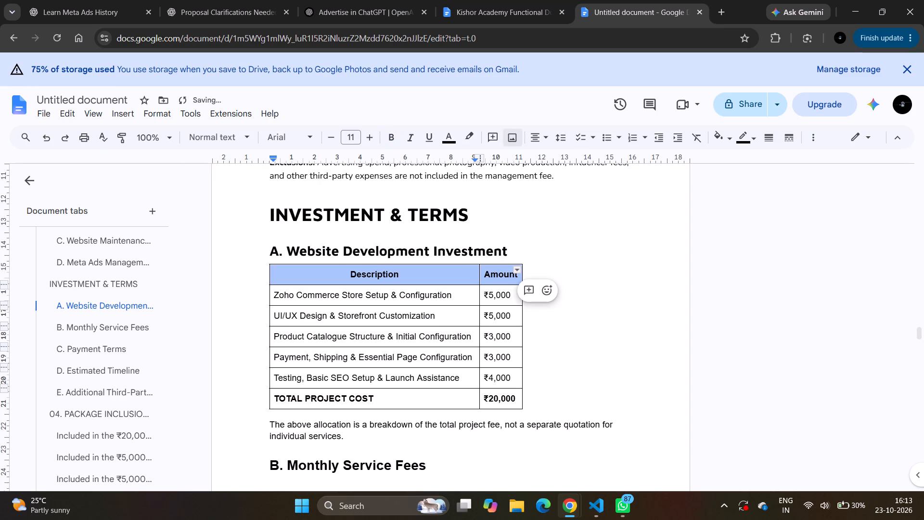
pyautogui.click(448, 137)
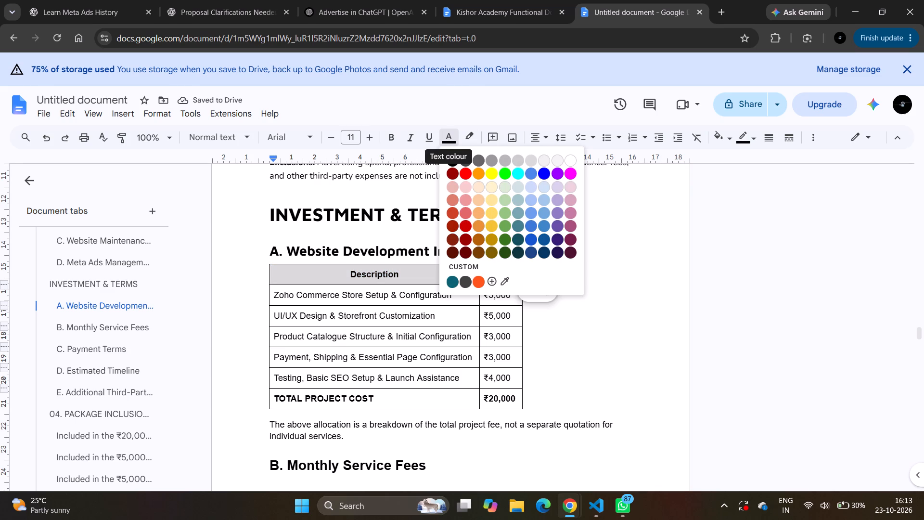
pyautogui.click(571, 162)
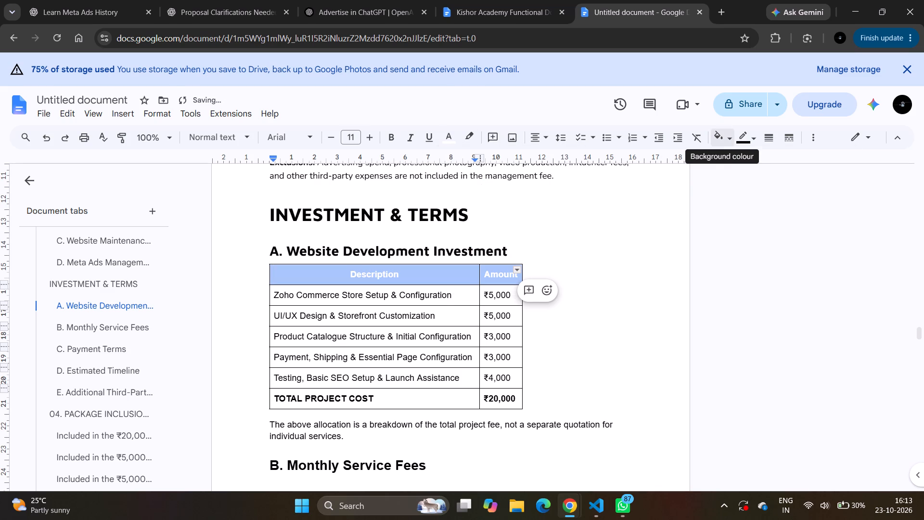
pyautogui.moveTo(726, 140); pyautogui.dragTo(752, 299)
pyautogui.click(752, 299)
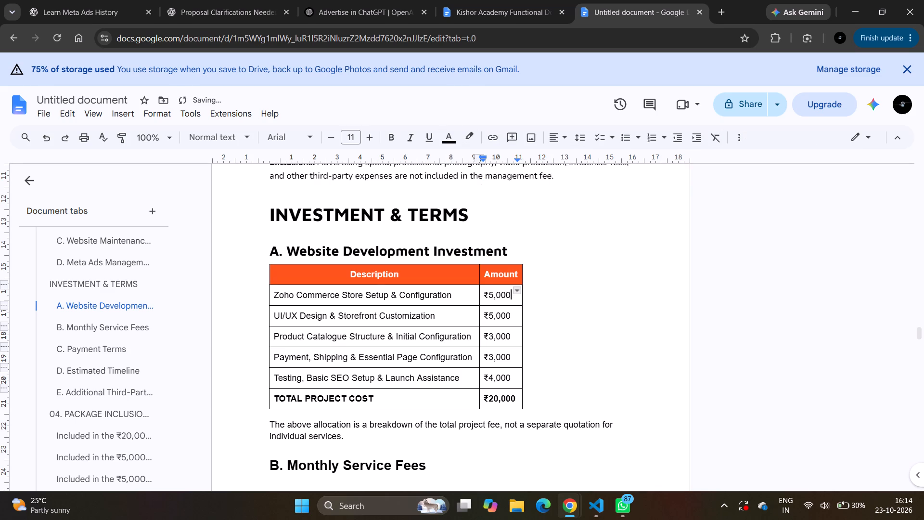
# Set the "The above allocation is a breakdown of the total project fee" paragraph below the table to Nunito.
pyautogui.scroll(-1, 428, 361)
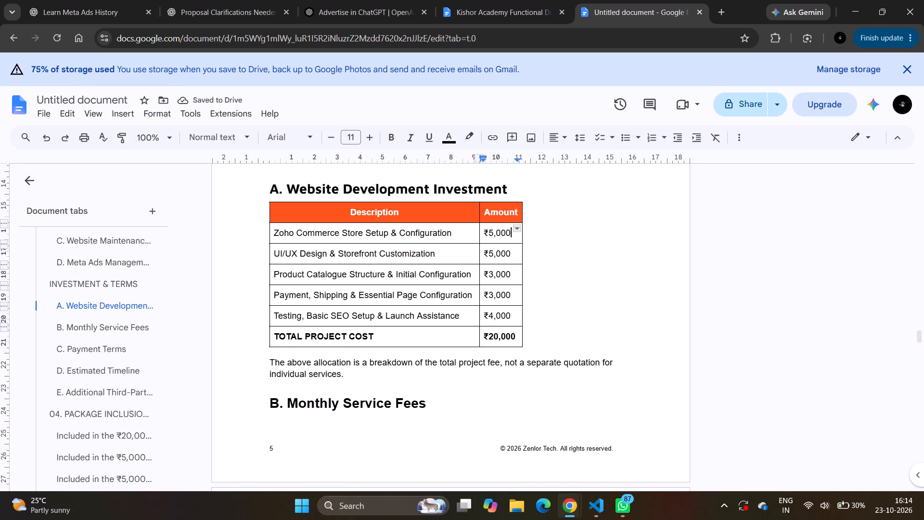
pyautogui.scroll(-1, 428, 361)
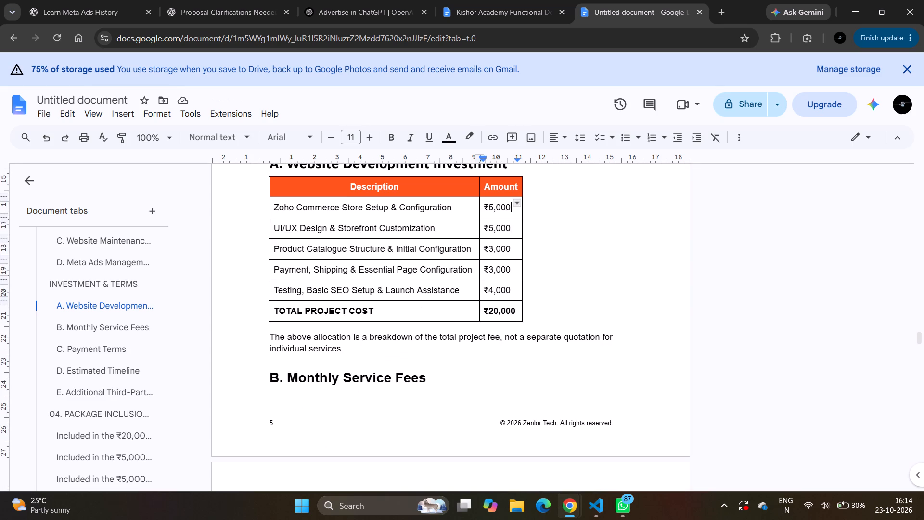
pyautogui.click(268, 333)
pyautogui.moveTo(271, 337); pyautogui.dragTo(364, 352)
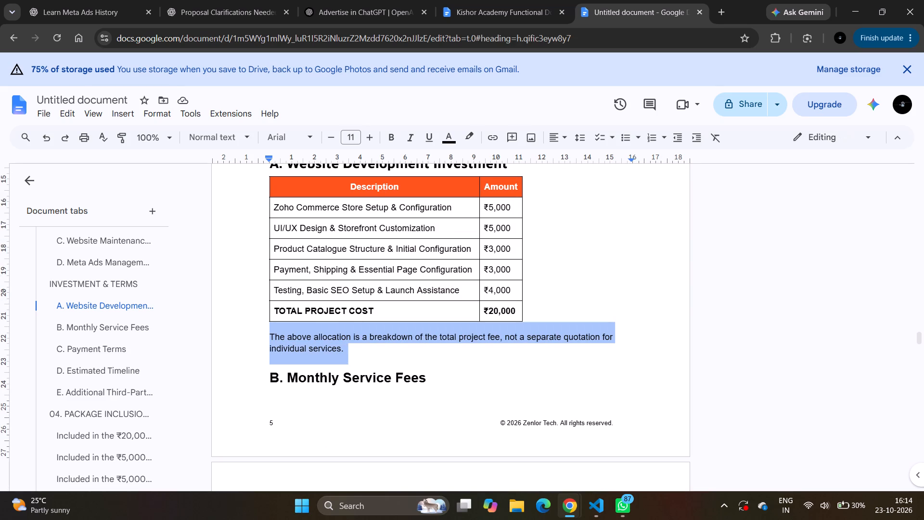
pyautogui.moveTo(364, 352); pyautogui.dragTo(366, 352)
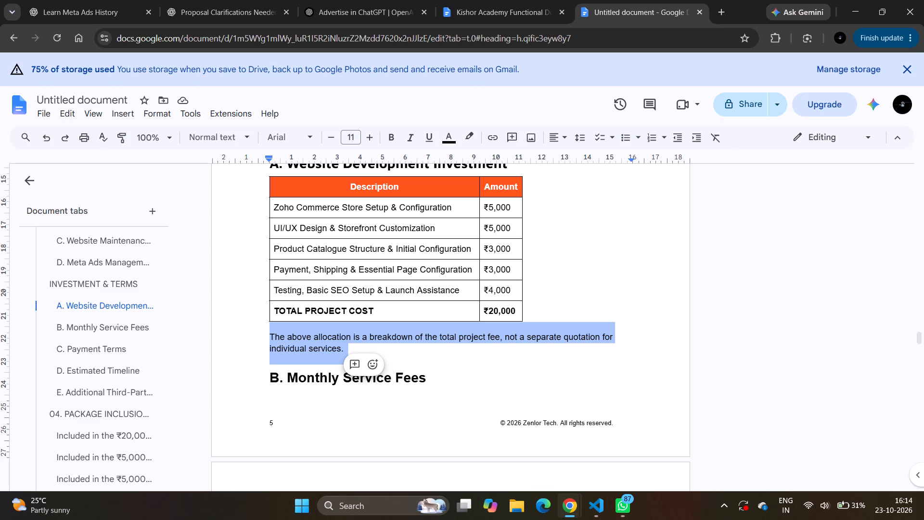
pyautogui.hotkey('shift', 'Left')
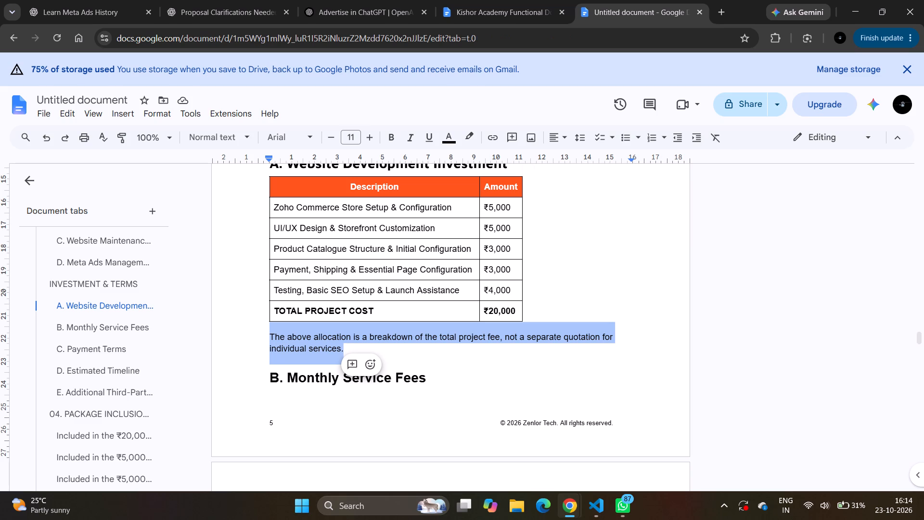
pyautogui.moveTo(305, 138); pyautogui.dragTo(303, 220)
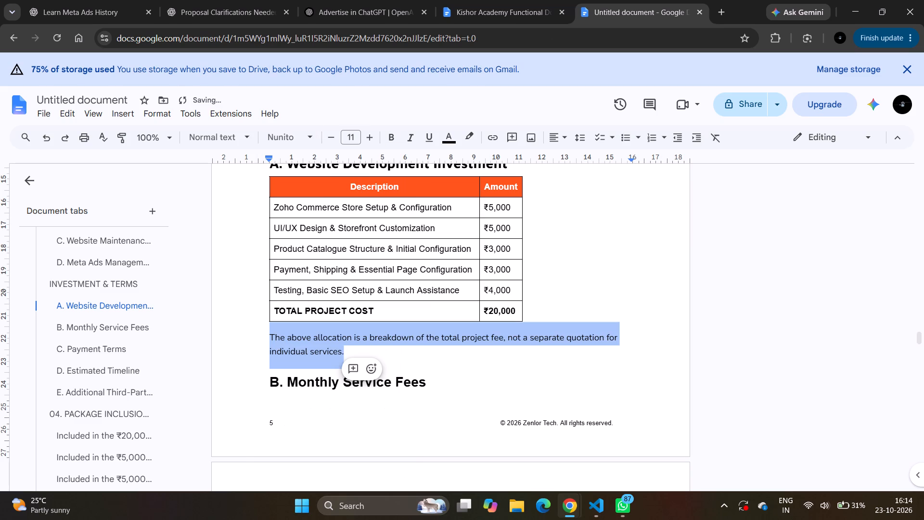
# Set the "B. Monthly Service Fees" heading to Maven Pro.
pyautogui.scroll(-2, 319, 367)
pyautogui.tripleClick(303, 266)
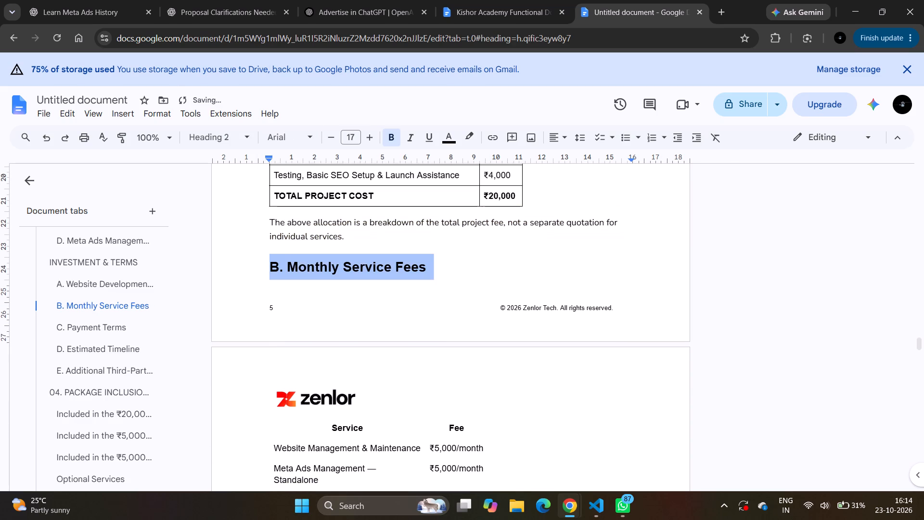
pyautogui.click(299, 132)
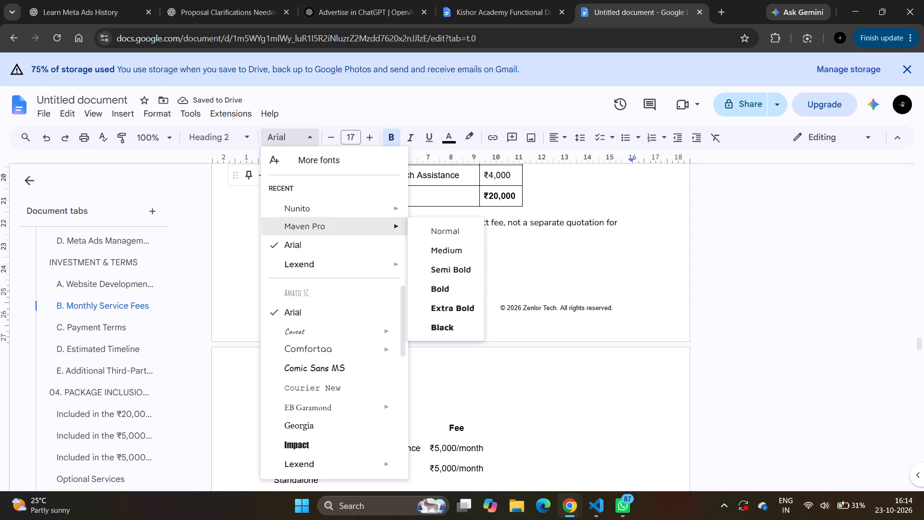
pyautogui.click(301, 219)
# Apply 0.5pt borders to all cells of the Service/Fee table in the monthly service fees section.
pyautogui.scroll(-2, 315, 328)
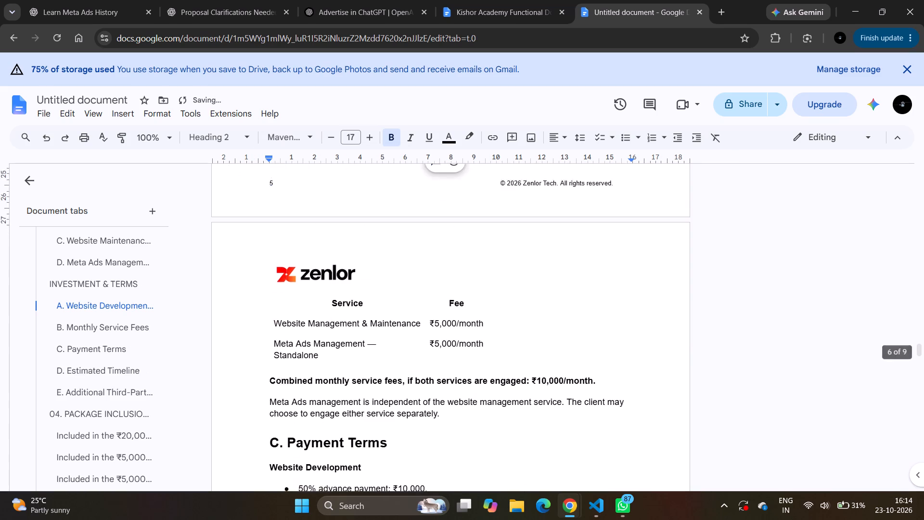
pyautogui.moveTo(328, 256); pyautogui.dragTo(428, 292)
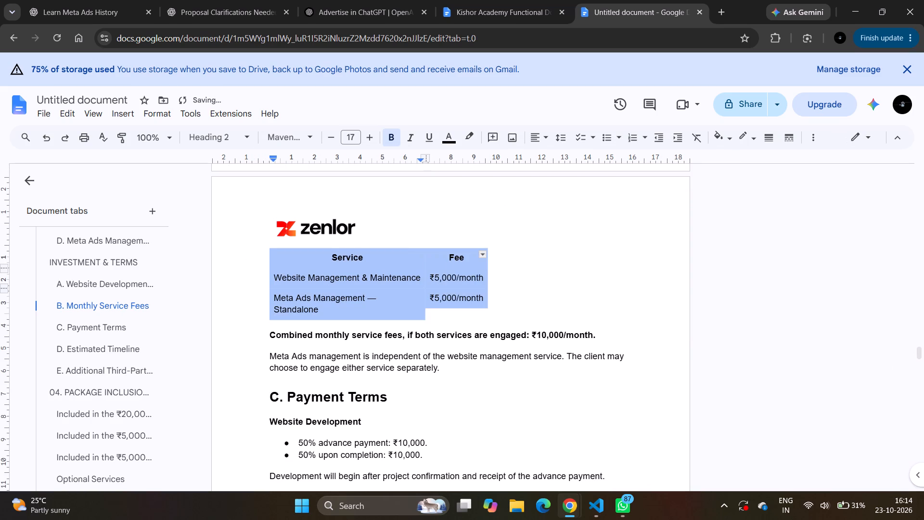
pyautogui.moveTo(428, 292); pyautogui.dragTo(423, 311)
pyautogui.keyDown('shift'); pyautogui.click(496, 310); pyautogui.keyUp('shift')
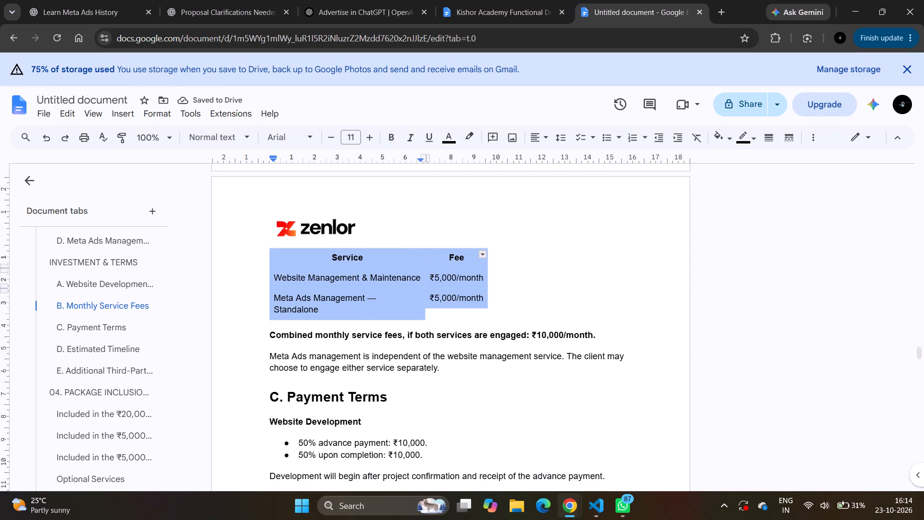
pyautogui.click(484, 256)
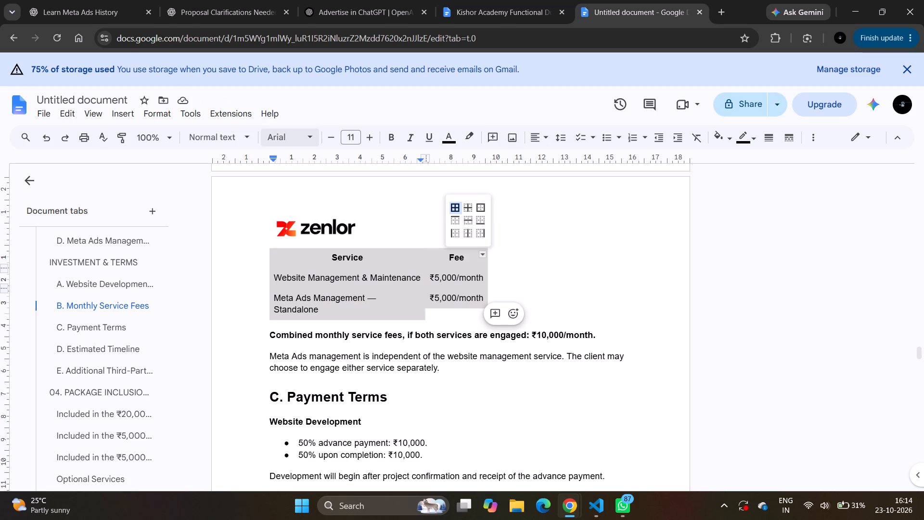
pyautogui.click(456, 208)
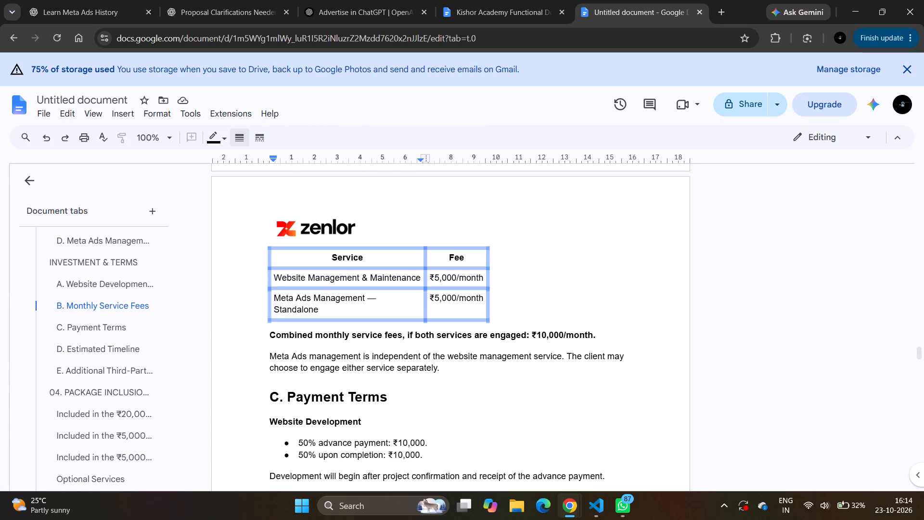
pyautogui.click(238, 131)
pyautogui.click(263, 183)
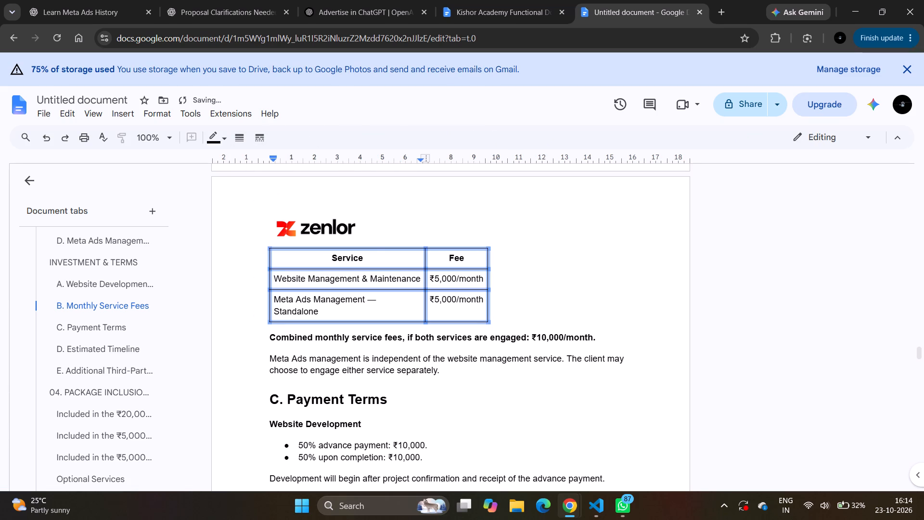
# Format the Service/Fee table's header row with white text and the custom orange background colour.
pyautogui.moveTo(322, 257); pyautogui.dragTo(458, 256)
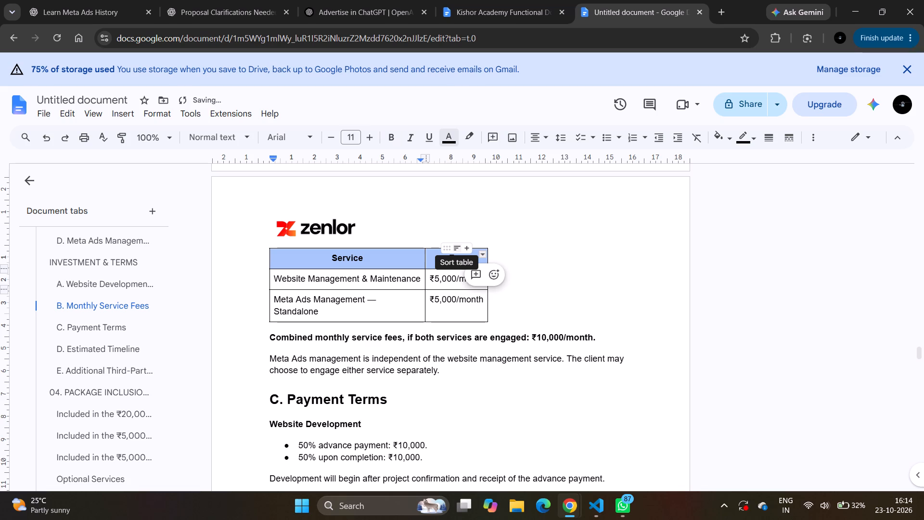
pyautogui.moveTo(452, 141); pyautogui.dragTo(568, 157)
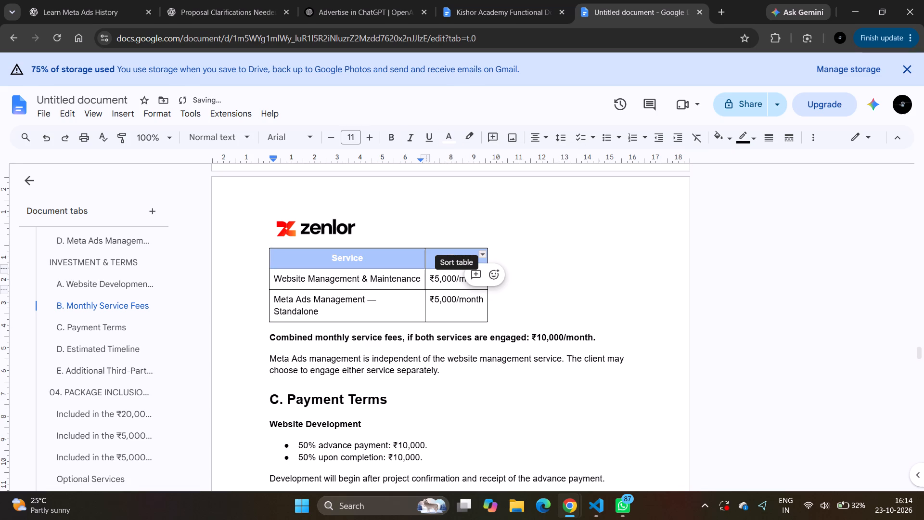
pyautogui.click(725, 144)
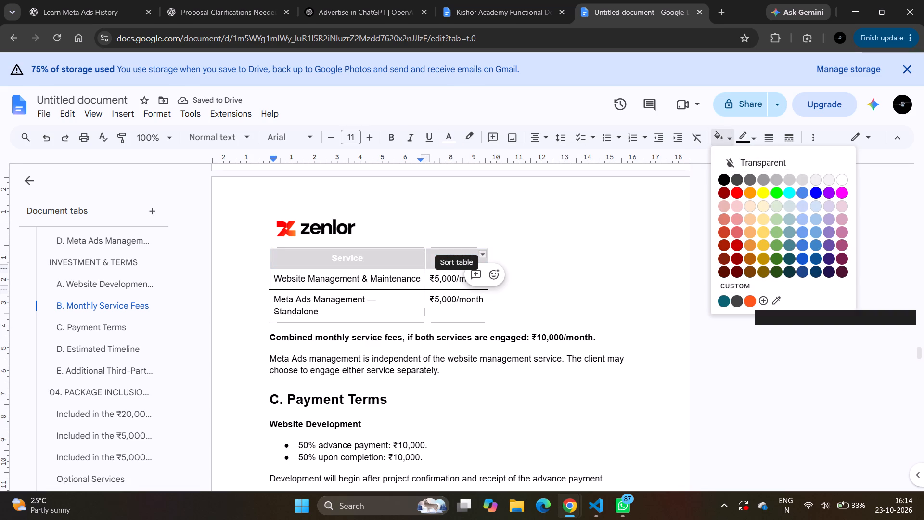
pyautogui.click(749, 301)
pyautogui.click(451, 316)
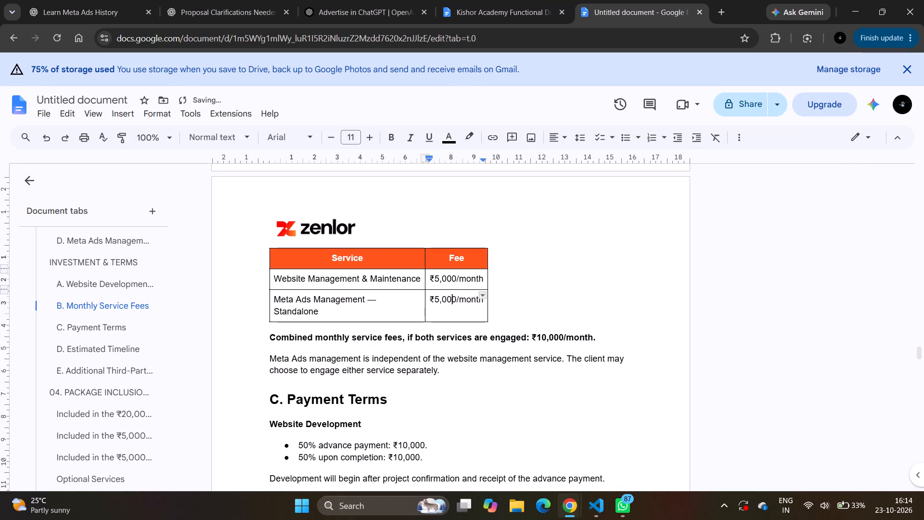
# Set the combined monthly fees line and the Meta Ads management paragraph below the Service/Fee table to Nunito.
pyautogui.scroll(-2, 500, 321)
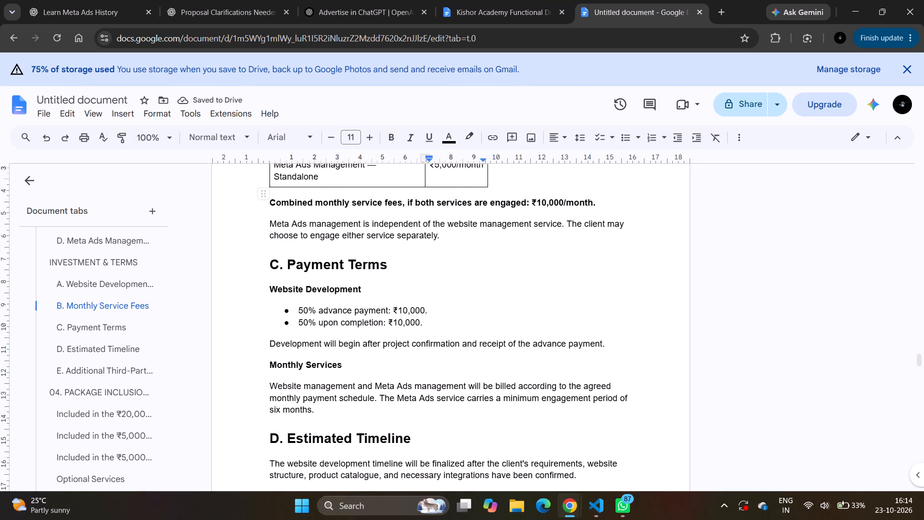
pyautogui.moveTo(268, 204); pyautogui.dragTo(442, 241)
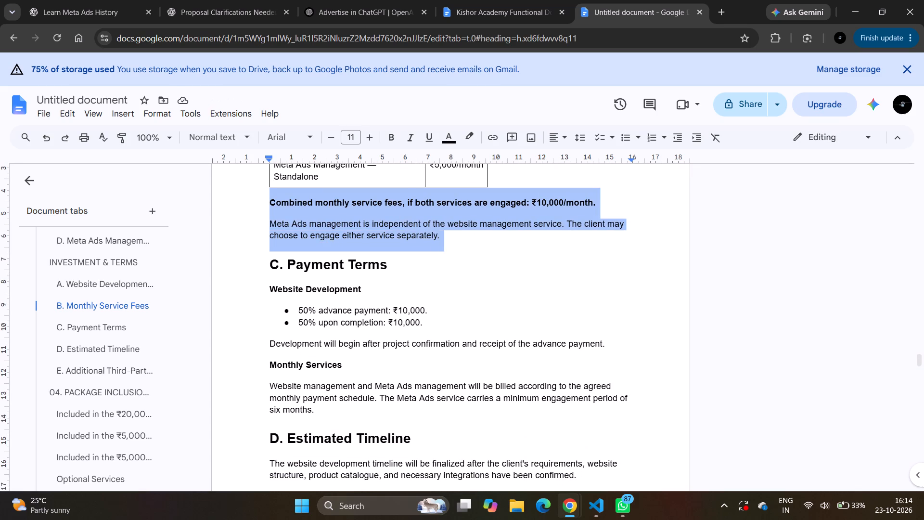
pyautogui.moveTo(276, 137); pyautogui.dragTo(290, 229)
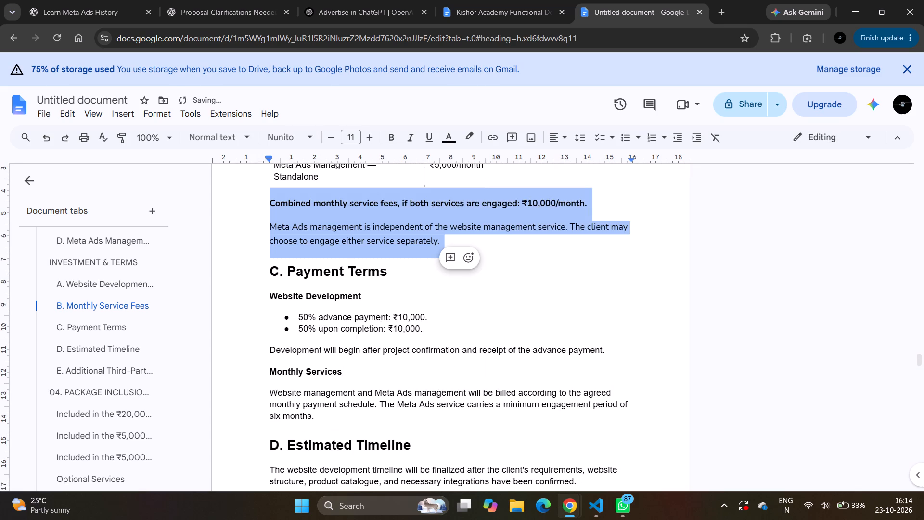
# Set the "C. Payment Terms" heading to Maven Pro.
pyautogui.scroll(-1, 314, 270)
pyautogui.tripleClick(302, 220)
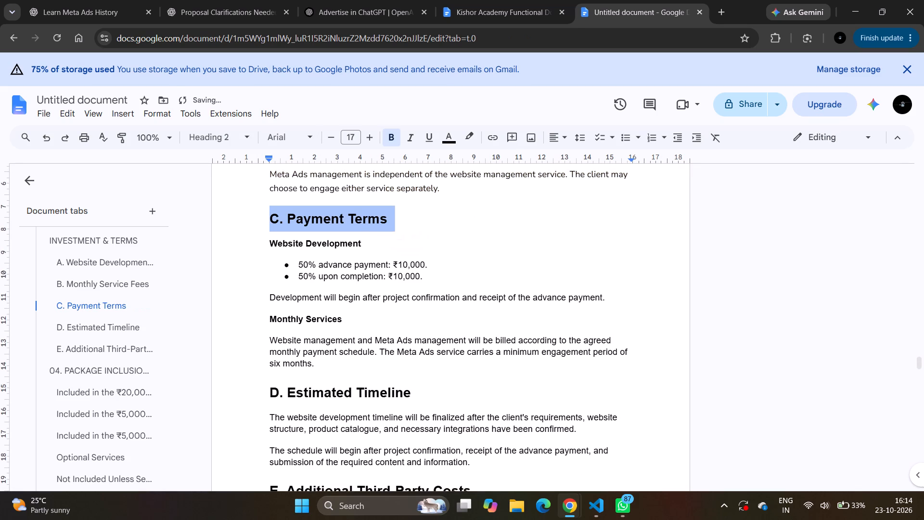
pyautogui.click(308, 127)
pyautogui.moveTo(304, 133); pyautogui.dragTo(301, 217)
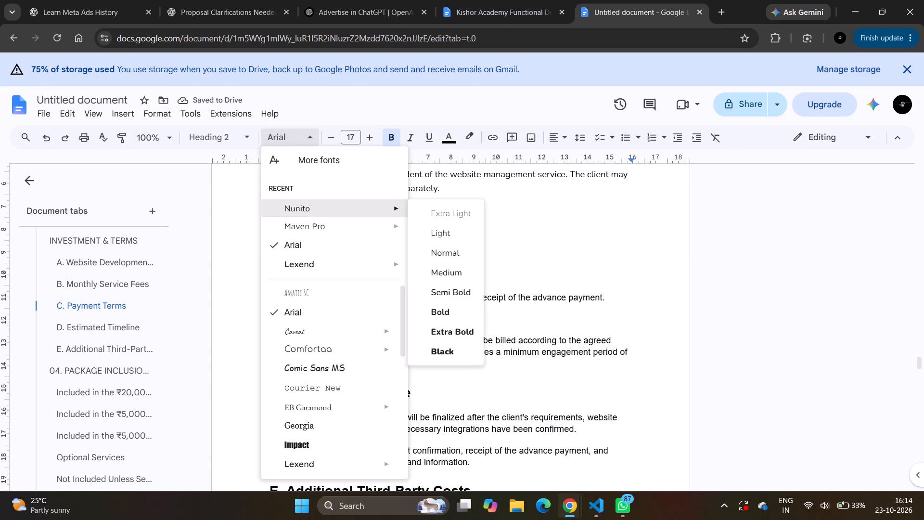
pyautogui.moveTo(301, 217); pyautogui.dragTo(300, 218)
# Set the "Website Development" subheading under Payment Terms to Maven Pro.
pyautogui.tripleClick(271, 246)
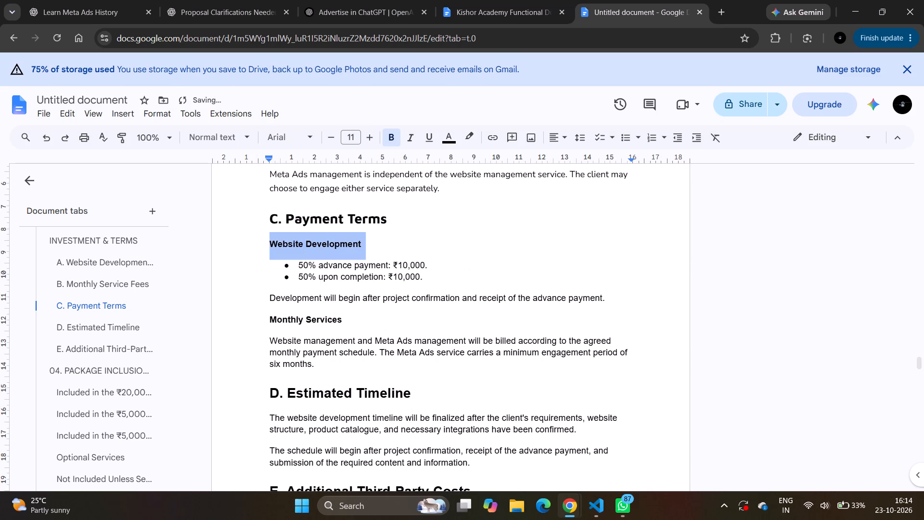
pyautogui.moveTo(285, 138); pyautogui.dragTo(287, 210)
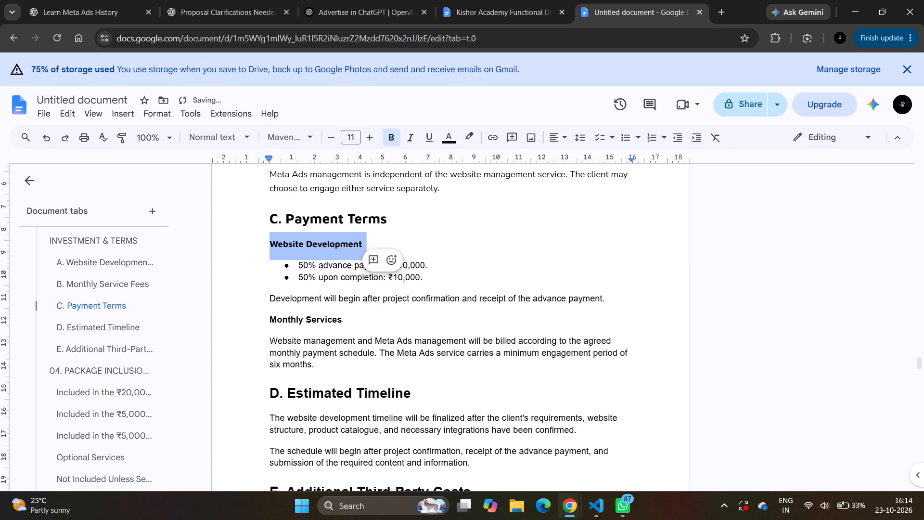
# Set the Payment Terms body, from the 50% advance payment bullet through the monthly billing paragraph, to Nunito.
pyautogui.moveTo(295, 263); pyautogui.dragTo(568, 285)
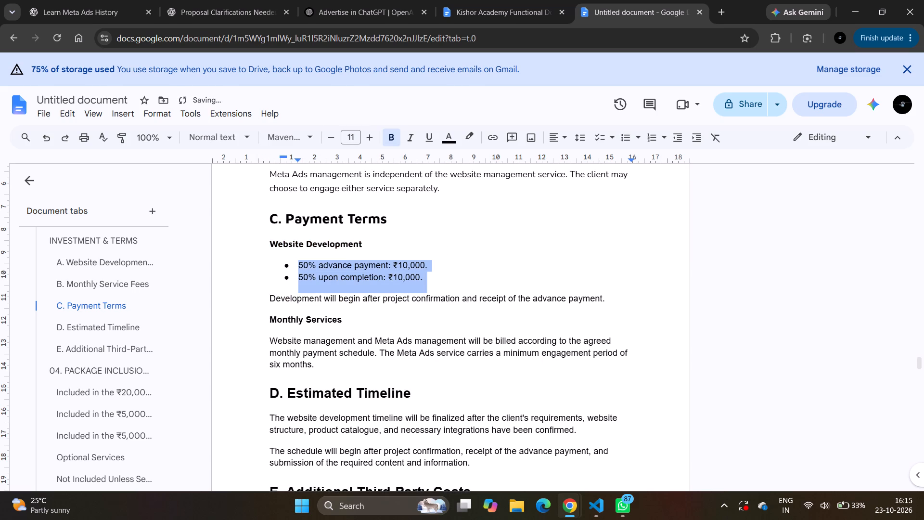
pyautogui.moveTo(568, 285); pyautogui.dragTo(607, 296)
pyautogui.keyDown('shift'); pyautogui.click(331, 363); pyautogui.keyUp('shift')
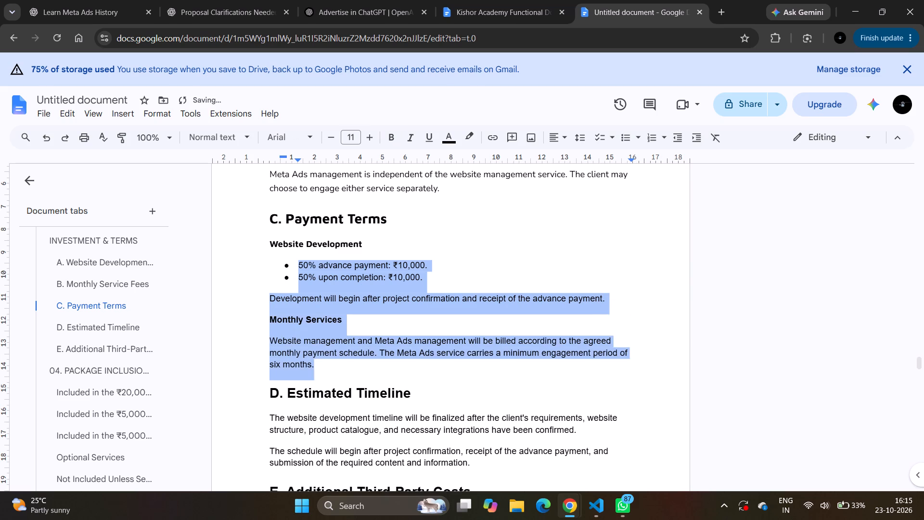
pyautogui.moveTo(283, 134); pyautogui.dragTo(294, 222)
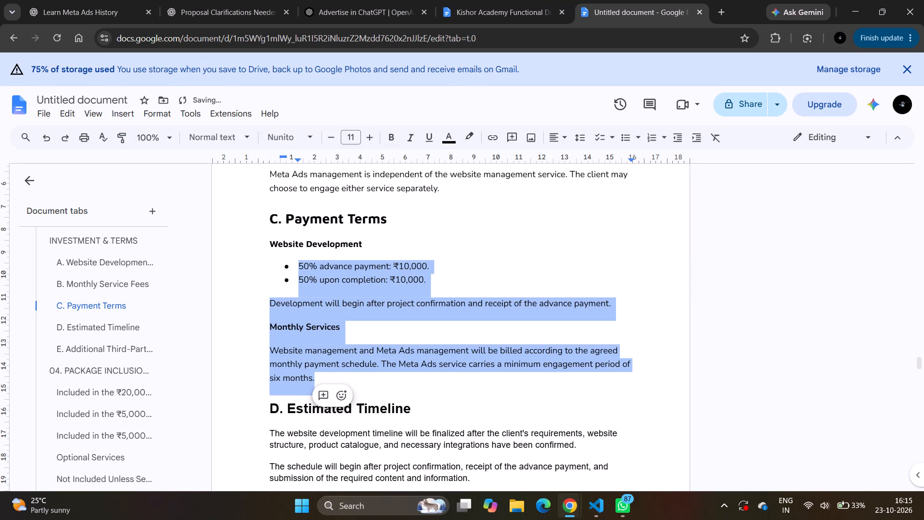
# Set the "Monthly Services" subheading under Payment Terms to Maven Pro.
pyautogui.tripleClick(290, 334)
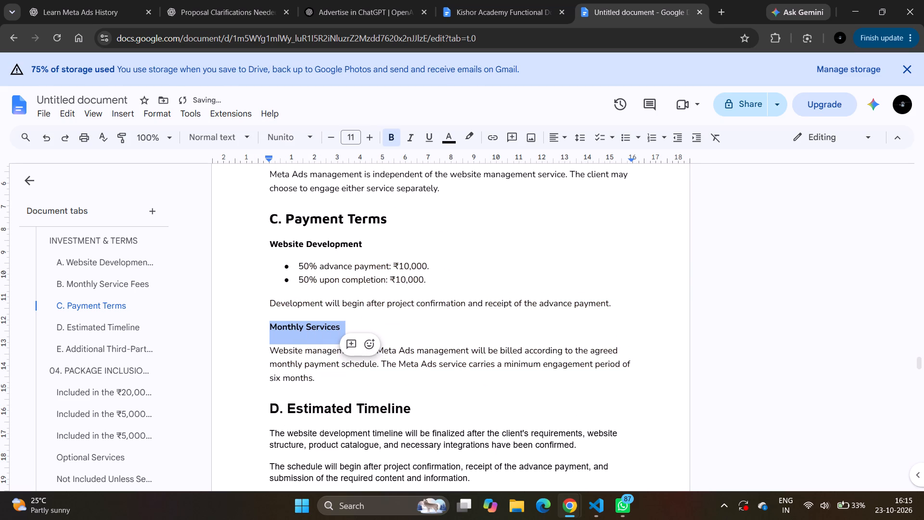
pyautogui.moveTo(295, 131); pyautogui.dragTo(296, 221)
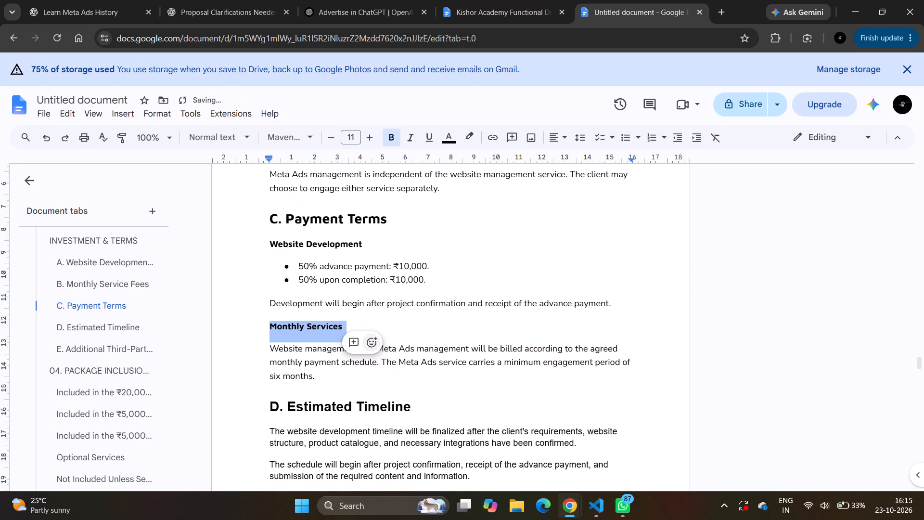
# Set the "E. Additional Third-Party Costs" heading to Maven Pro.
pyautogui.scroll(-2, 369, 350)
pyautogui.tripleClick(346, 302)
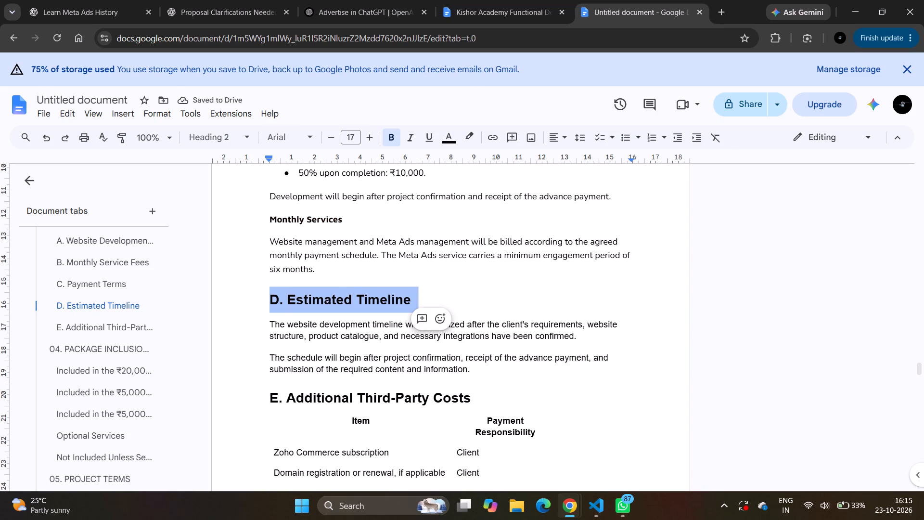
pyautogui.scroll(-1, 320, 302)
pyautogui.tripleClick(299, 322)
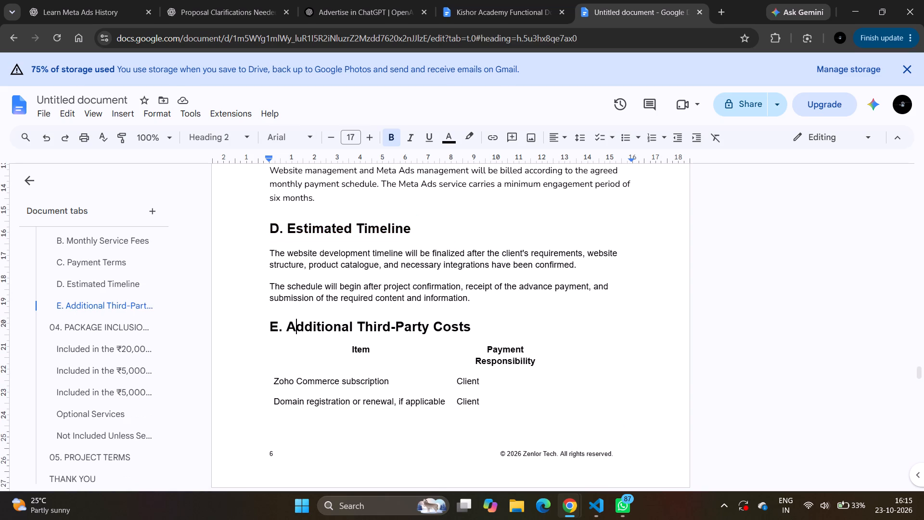
pyautogui.click(296, 143)
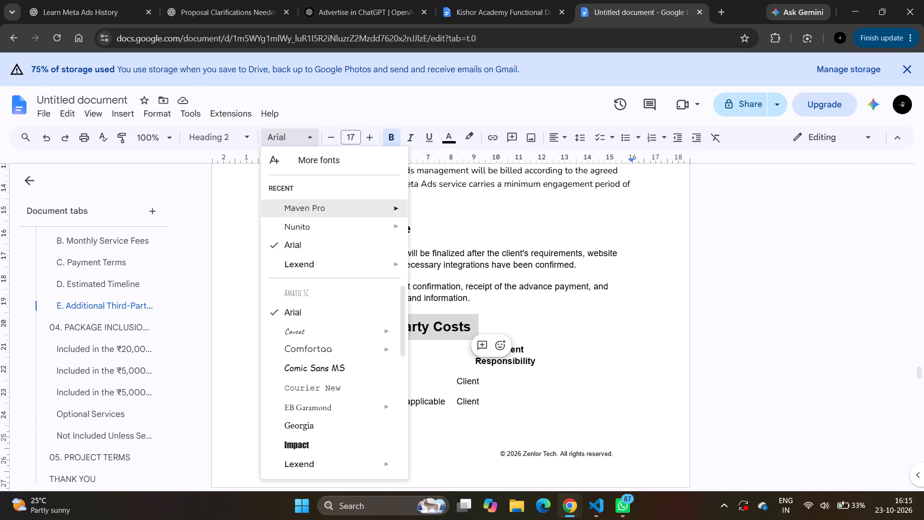
pyautogui.click(297, 212)
# Apply 0.5 pt borders to all cells of the Item/Payment Responsibility table under Additional Third-Party Costs.
pyautogui.scroll(-1, 338, 330)
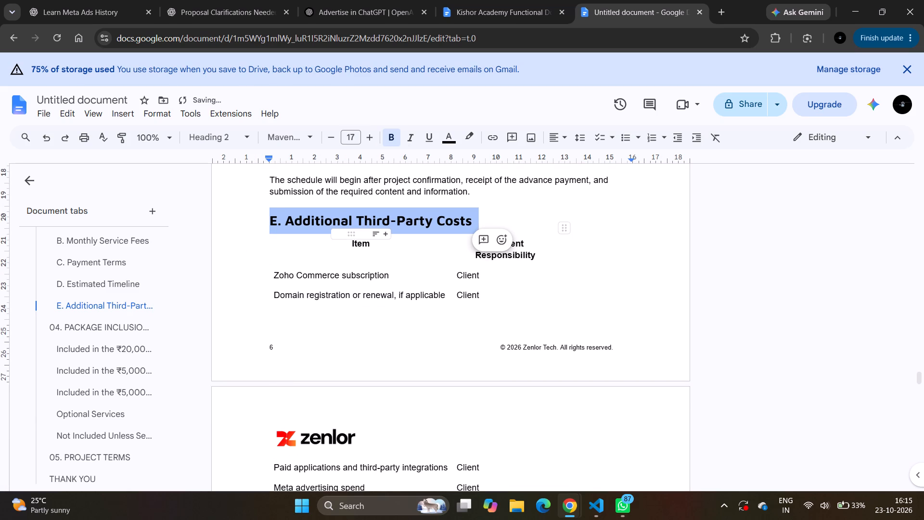
pyautogui.moveTo(348, 249); pyautogui.dragTo(500, 347)
pyautogui.scroll(-2, 500, 347)
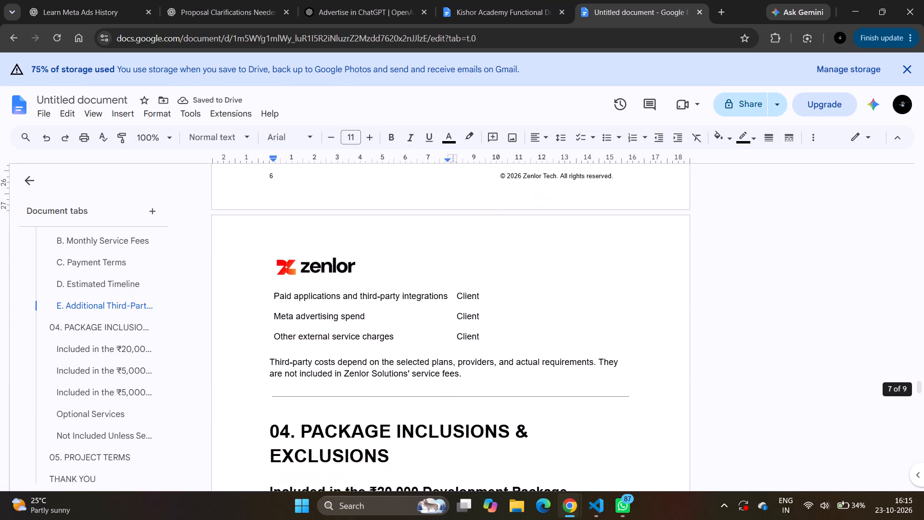
pyautogui.keyDown('shift'); pyautogui.click(496, 337); pyautogui.keyUp('shift')
pyautogui.scroll(2, 496, 337)
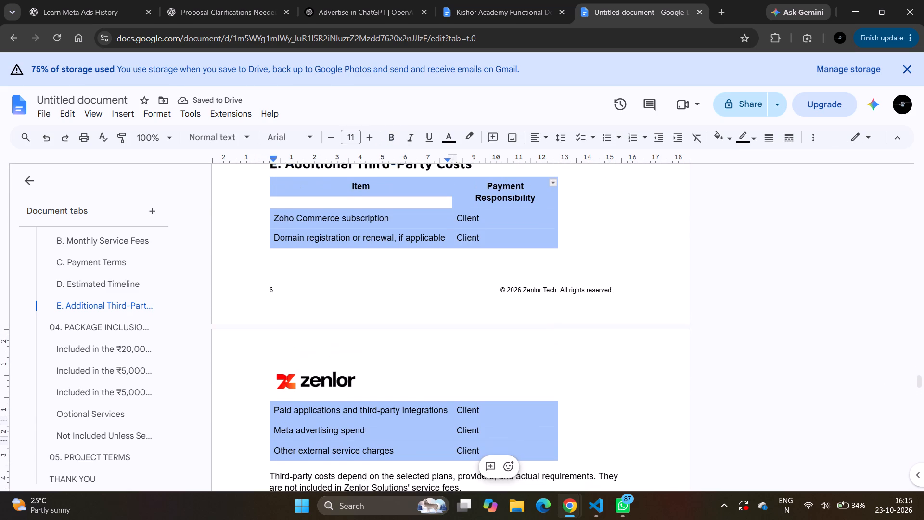
pyautogui.click(551, 186)
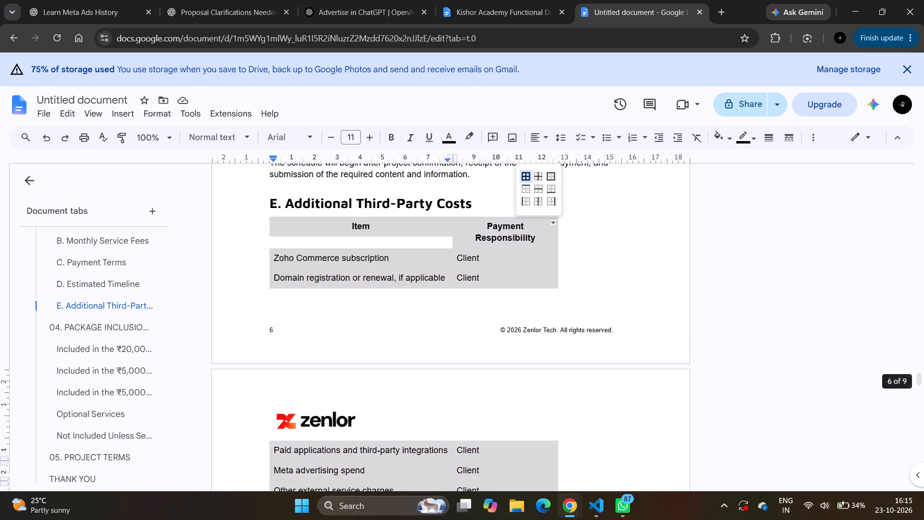
pyautogui.click(525, 176)
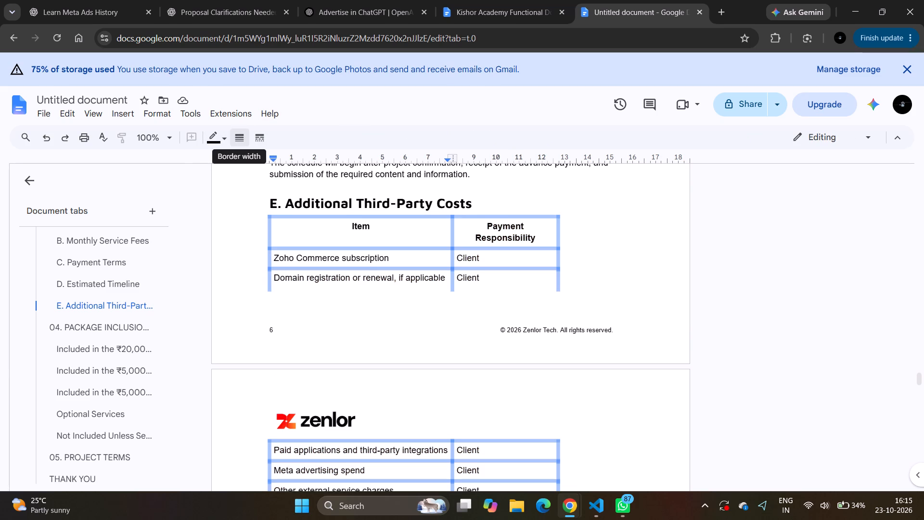
pyautogui.click(239, 138)
pyautogui.click(261, 179)
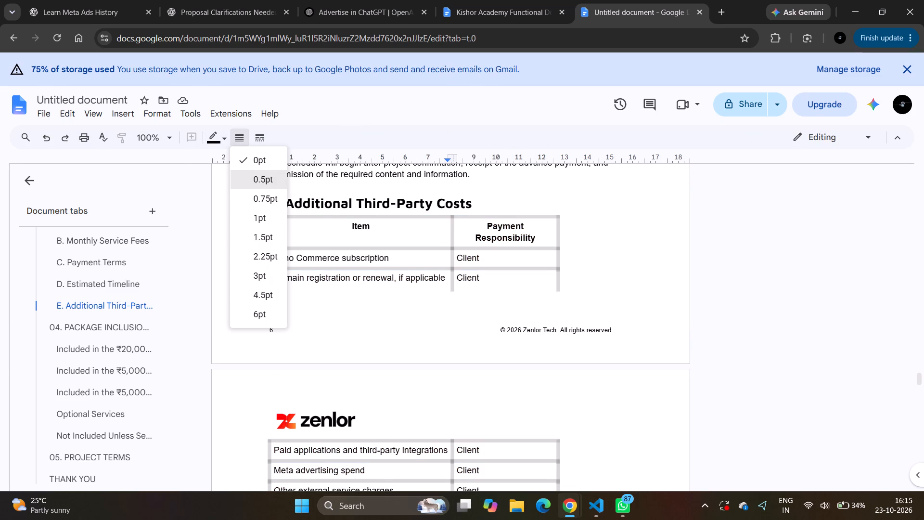
# Format the Item/Payment Responsibility table's header row with the custom orange background colour and white text.
pyautogui.moveTo(347, 230); pyautogui.dragTo(516, 227)
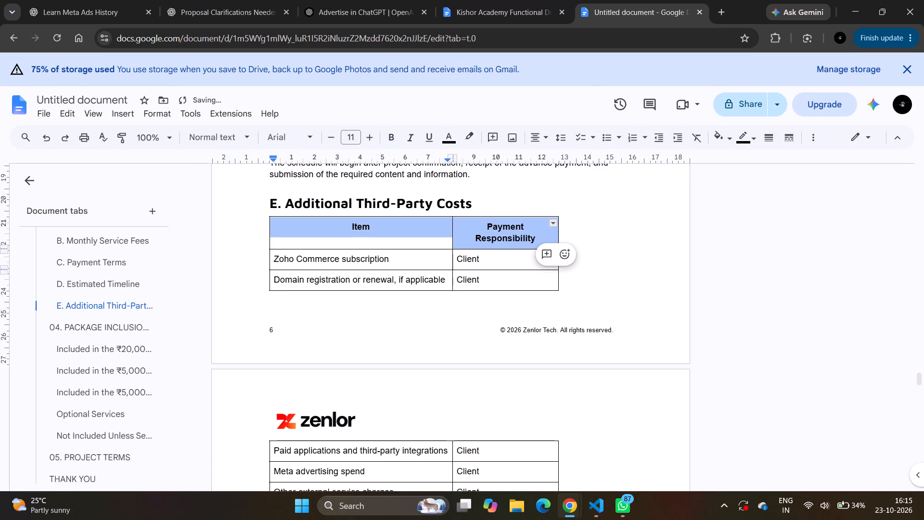
pyautogui.moveTo(718, 139); pyautogui.dragTo(751, 298)
pyautogui.click(751, 298)
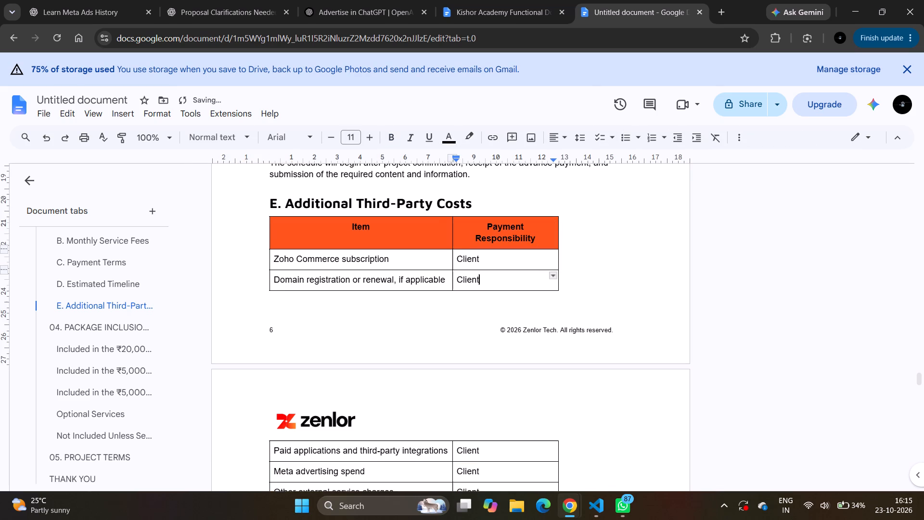
pyautogui.tripleClick(460, 228)
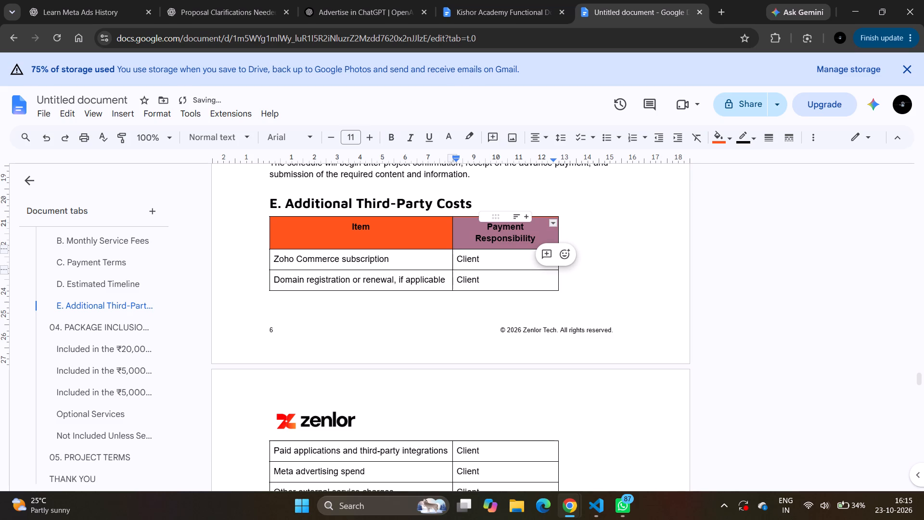
pyautogui.click(474, 231)
pyautogui.moveTo(415, 234); pyautogui.dragTo(469, 231)
pyautogui.moveTo(450, 133); pyautogui.dragTo(471, 223)
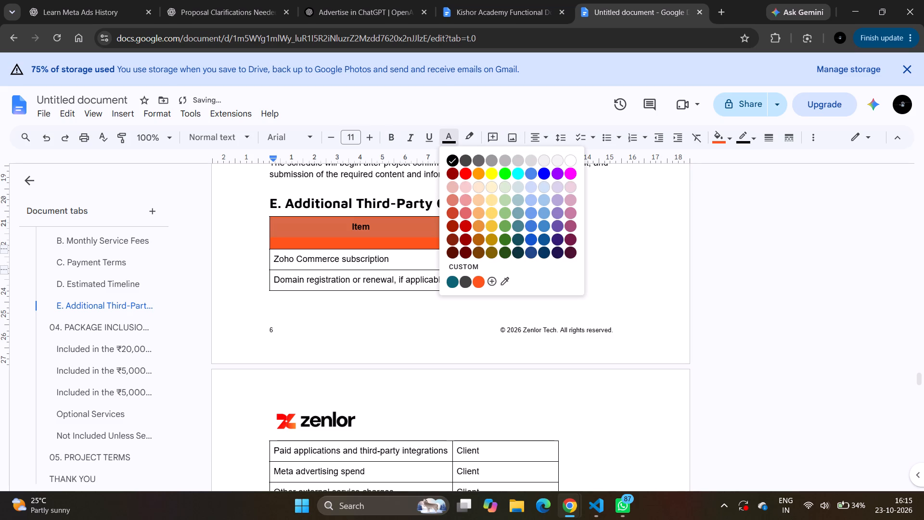
pyautogui.moveTo(471, 223); pyautogui.dragTo(569, 160)
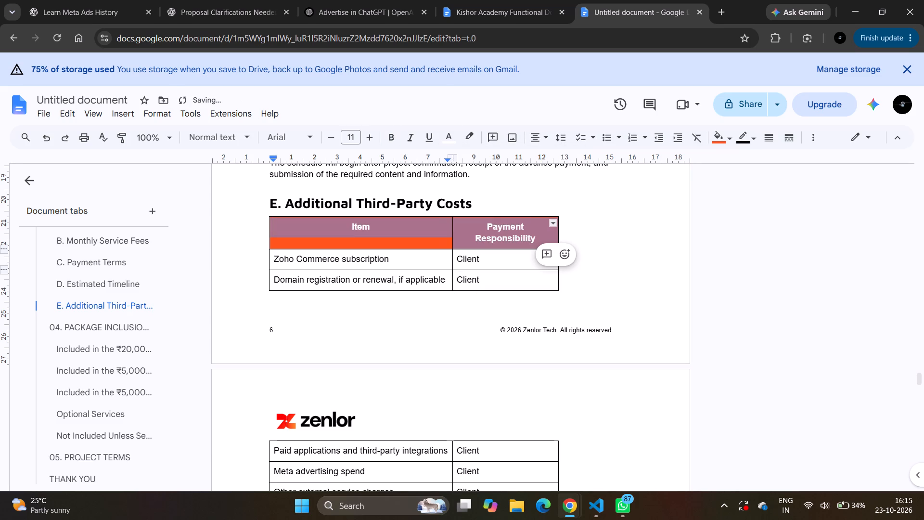
pyautogui.click(546, 294)
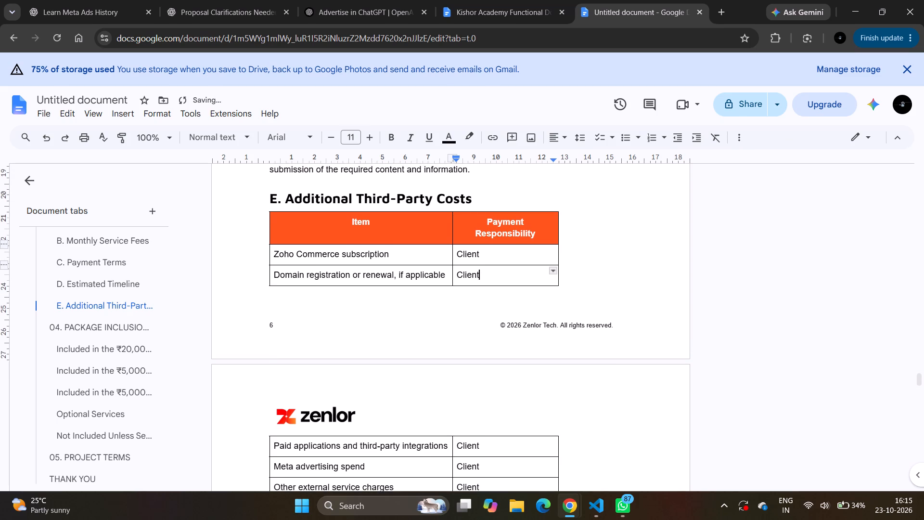
# Widen both columns of the Additional Third-Party Costs table so the "Payment Responsibility" header fits on one line.
pyautogui.moveTo(558, 234); pyautogui.dragTo(574, 234)
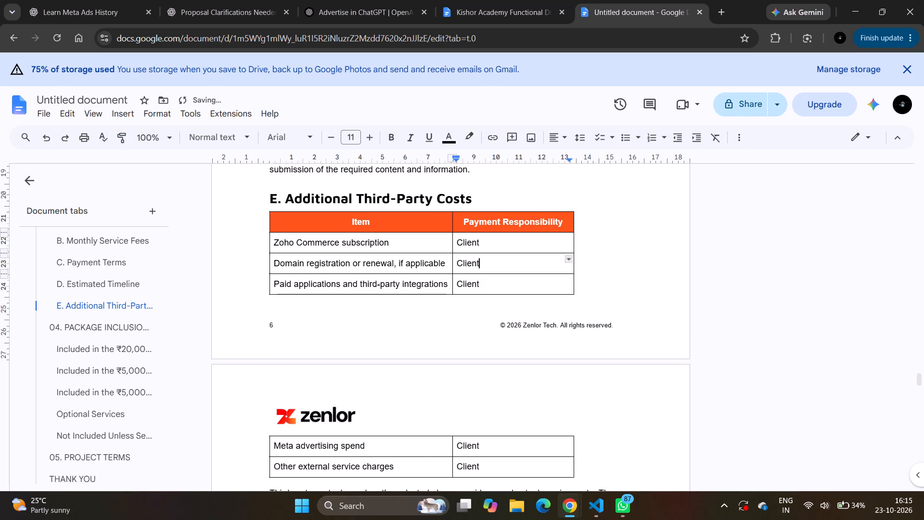
pyautogui.scroll(-1, 485, 333)
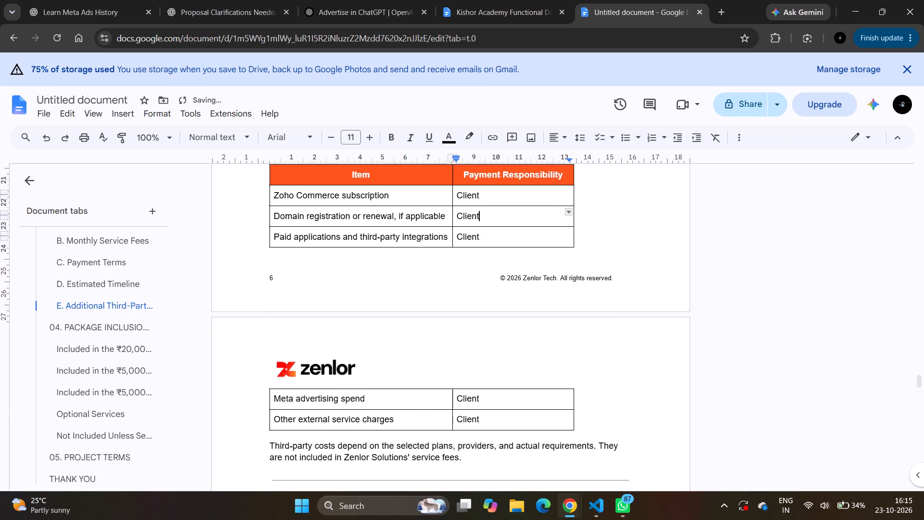
pyautogui.scroll(-1, 485, 333)
pyautogui.scroll(2, 485, 333)
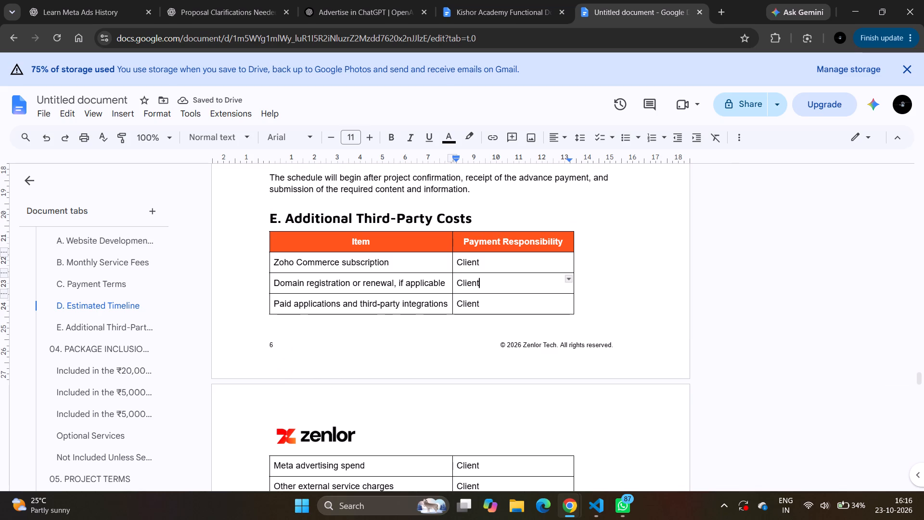
pyautogui.moveTo(451, 242); pyautogui.dragTo(464, 243)
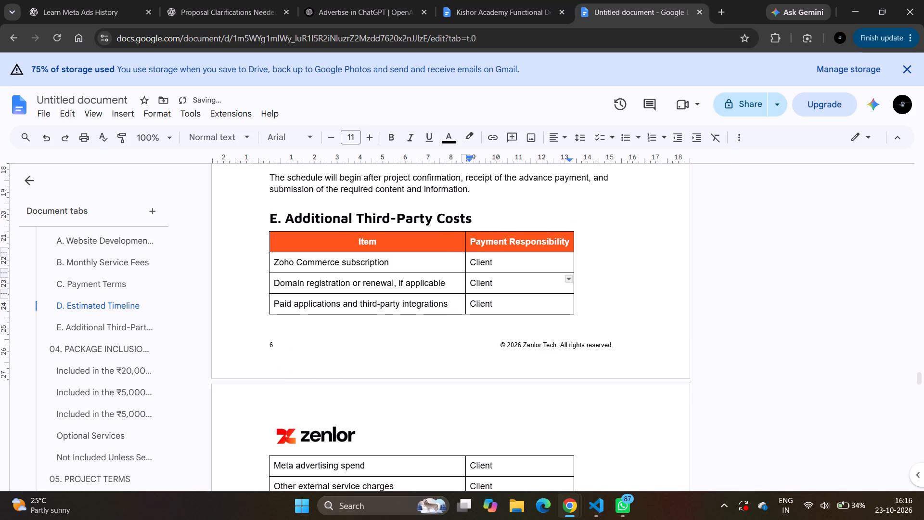
pyautogui.moveTo(573, 246); pyautogui.dragTo(585, 247)
# Set the third-party costs note below the Item/Payment Responsibility table to Nunito.
pyautogui.scroll(-1, 495, 319)
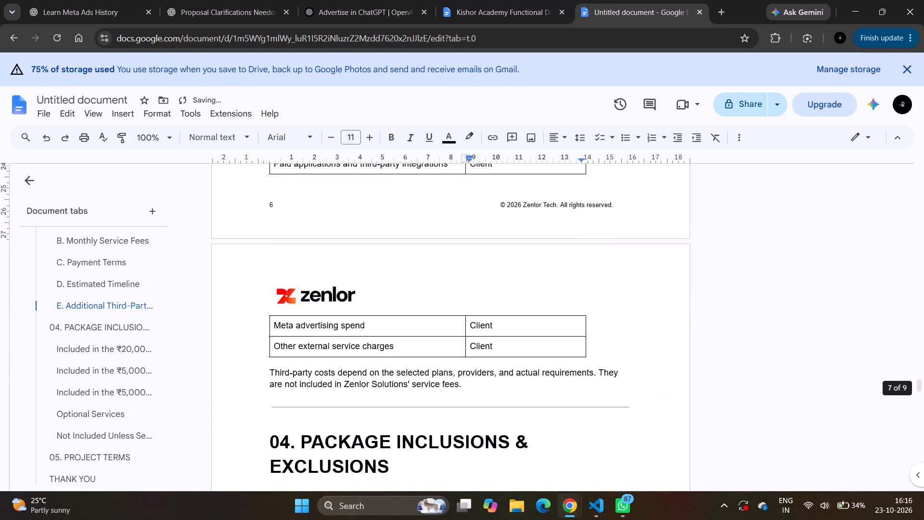
pyautogui.moveTo(468, 372); pyautogui.dragTo(304, 347)
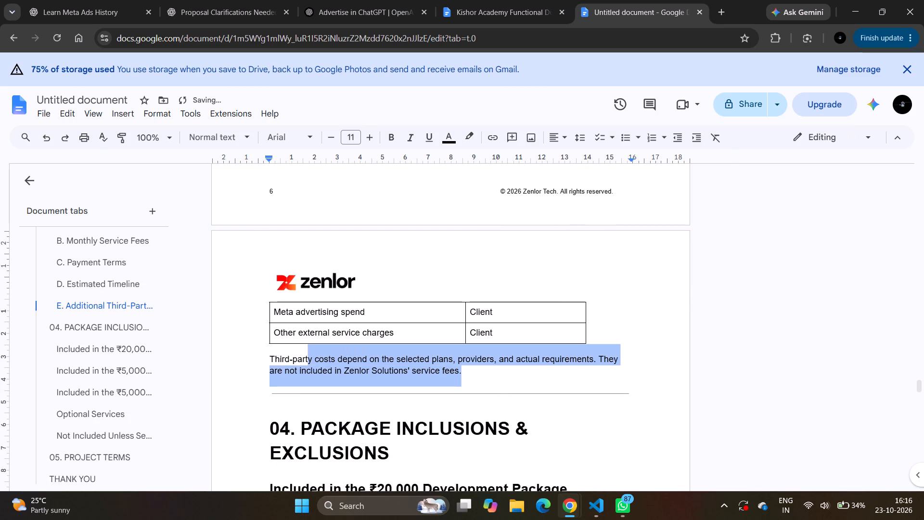
pyautogui.moveTo(304, 347); pyautogui.dragTo(269, 356)
pyautogui.moveTo(309, 136); pyautogui.dragTo(309, 195)
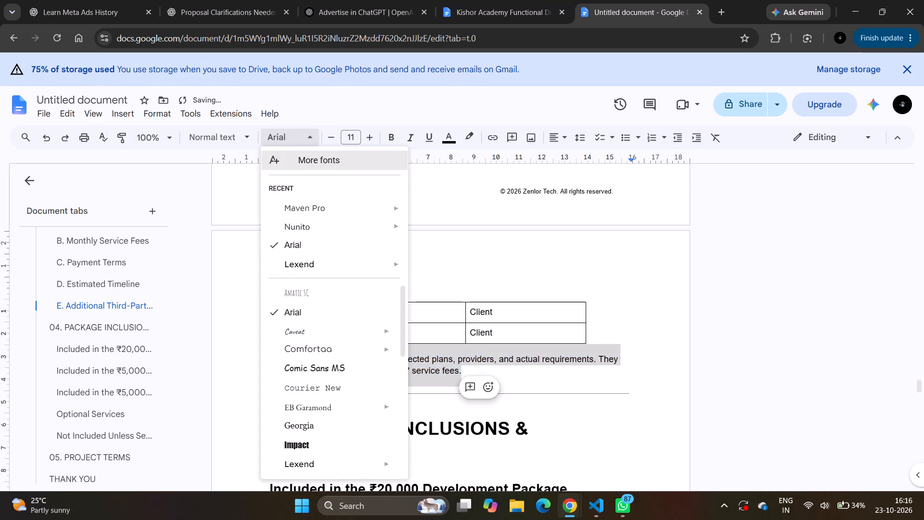
pyautogui.moveTo(309, 195); pyautogui.dragTo(308, 227)
# Delete the horizontal divider and its empty line above the "04. PACKAGE INCLUSIONS & EXCLUSIONS" heading.
pyautogui.scroll(-1, 410, 352)
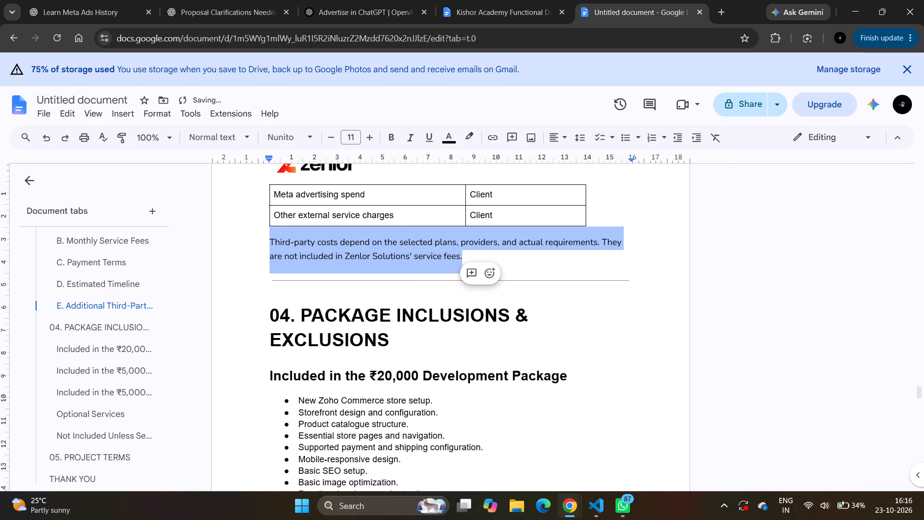
pyautogui.click(648, 282)
pyautogui.press('BackSpace')
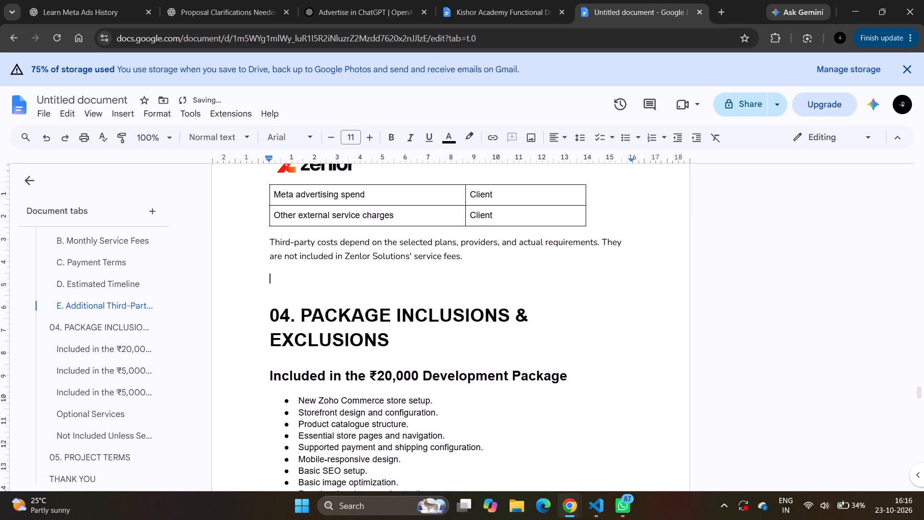
pyautogui.press('BackSpace')
# Remove the "04." number from the "PACKAGE INCLUSIONS & EXCLUSIONS" heading.
pyautogui.click(301, 294)
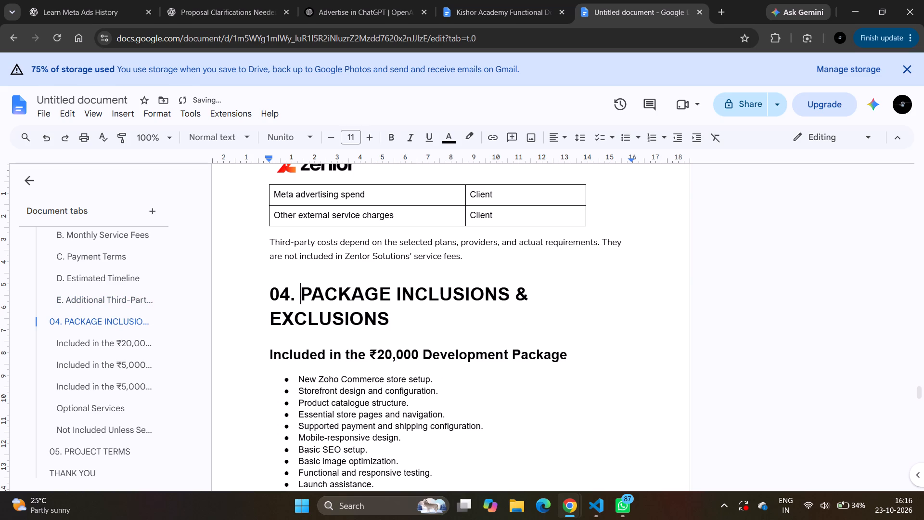
pyautogui.press('BackSpace')
pyautogui.press('BackSpace')
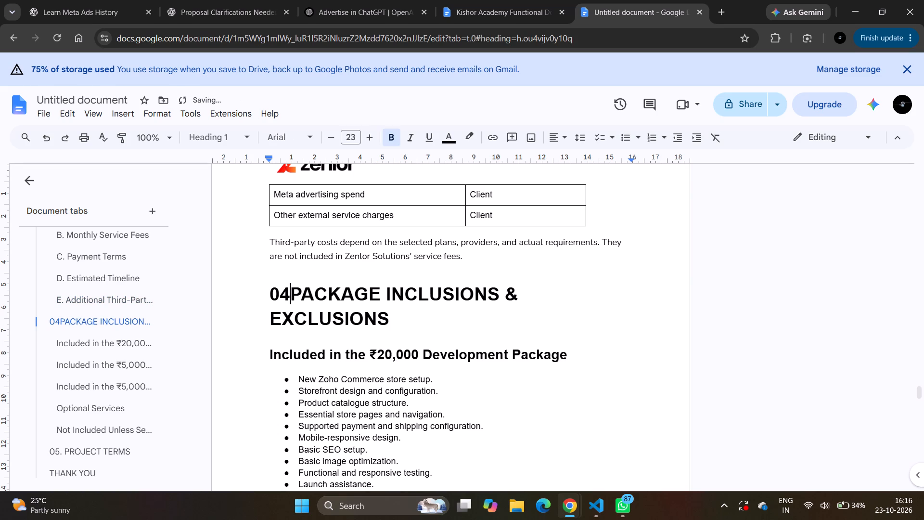
pyautogui.press('BackSpace')
pyautogui.press('BackSpace')
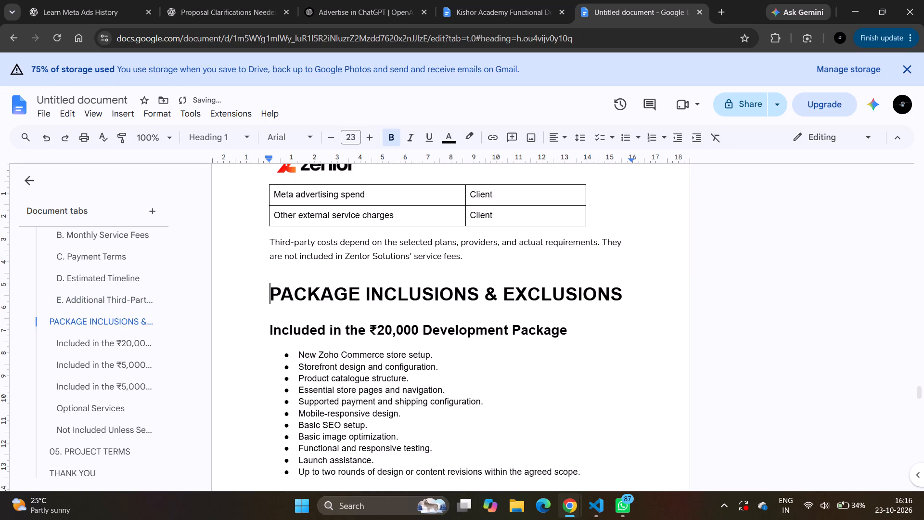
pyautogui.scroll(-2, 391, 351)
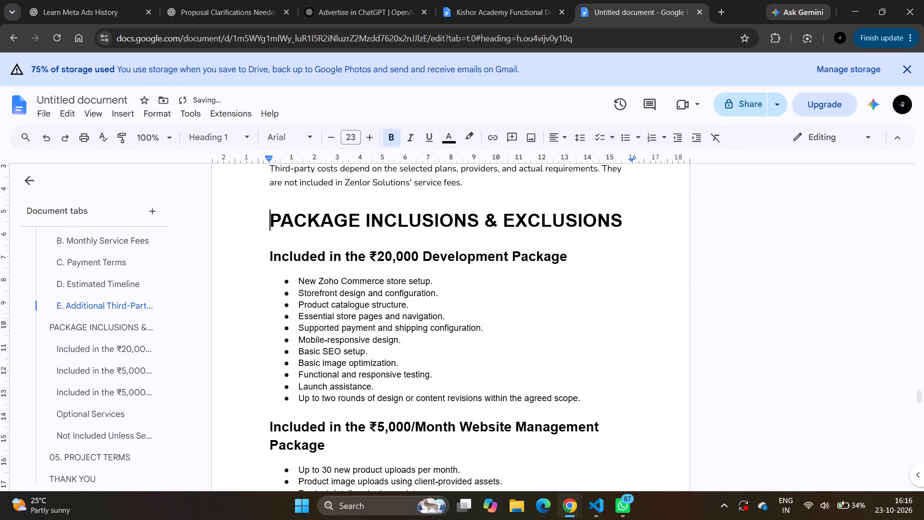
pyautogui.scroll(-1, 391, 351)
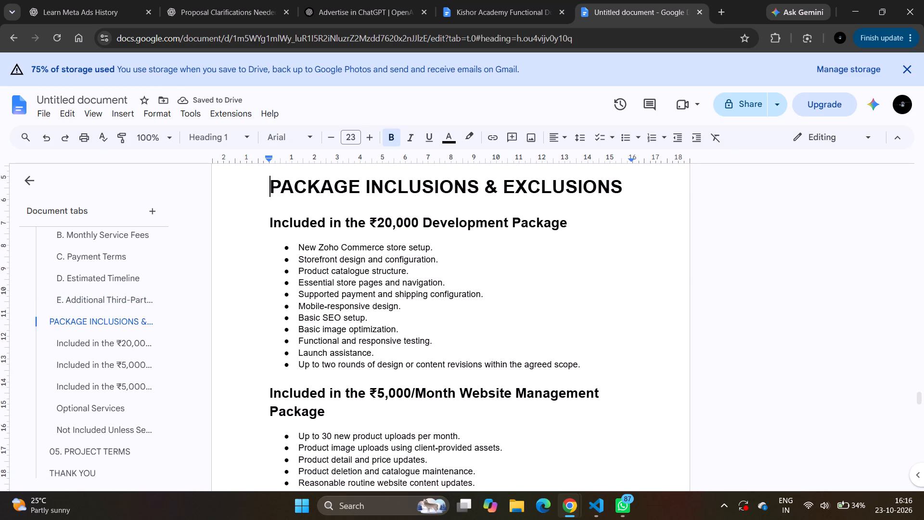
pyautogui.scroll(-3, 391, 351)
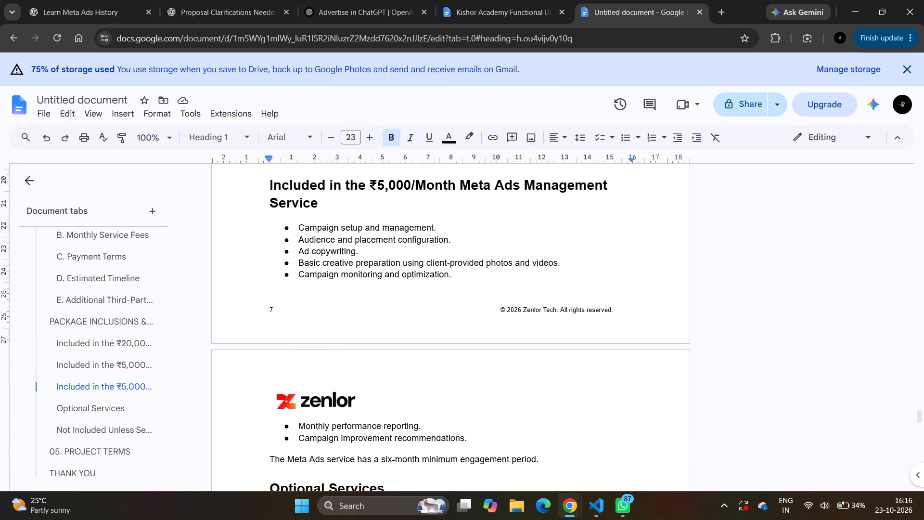
# Review the proposal from the PACKAGE INCLUSIONS & EXCLUSIONS section through Project Terms and the Thank You section.
pyautogui.scroll(-1, 391, 351)
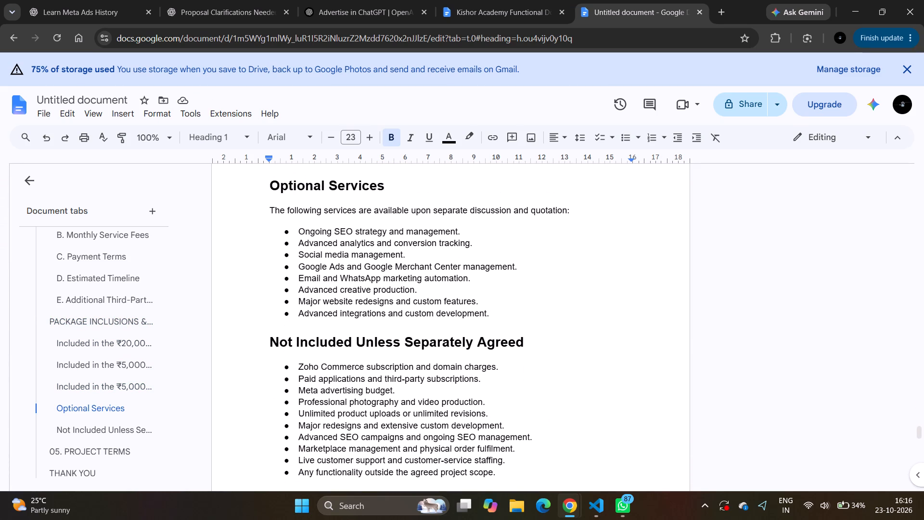
pyautogui.scroll(-1, 391, 351)
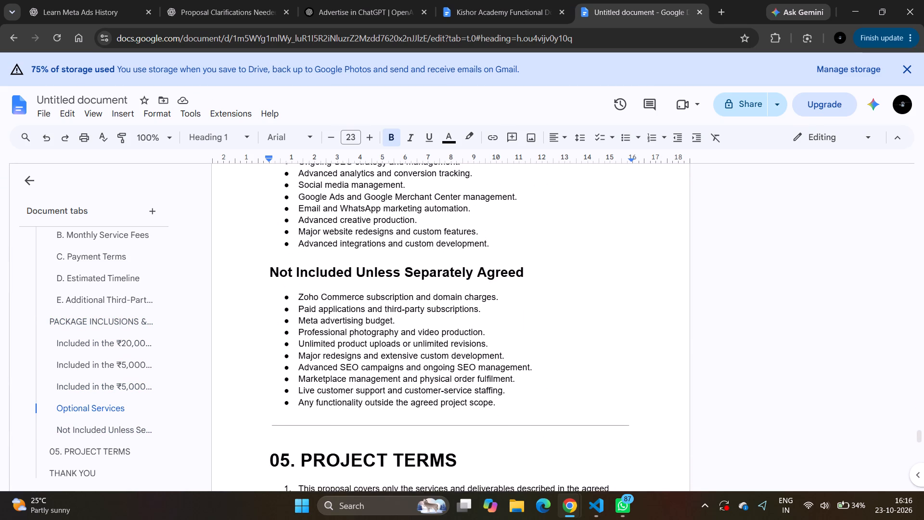
pyautogui.scroll(-1, 391, 351)
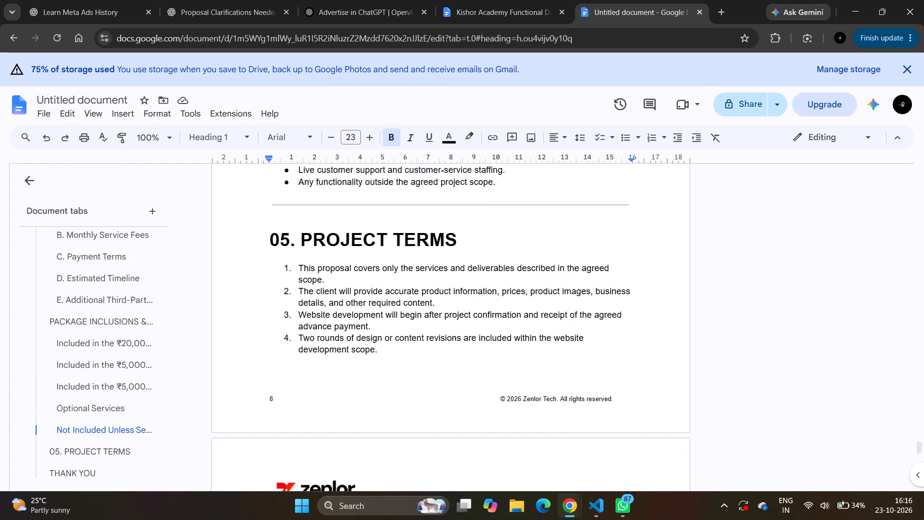
pyautogui.scroll(-2, 391, 351)
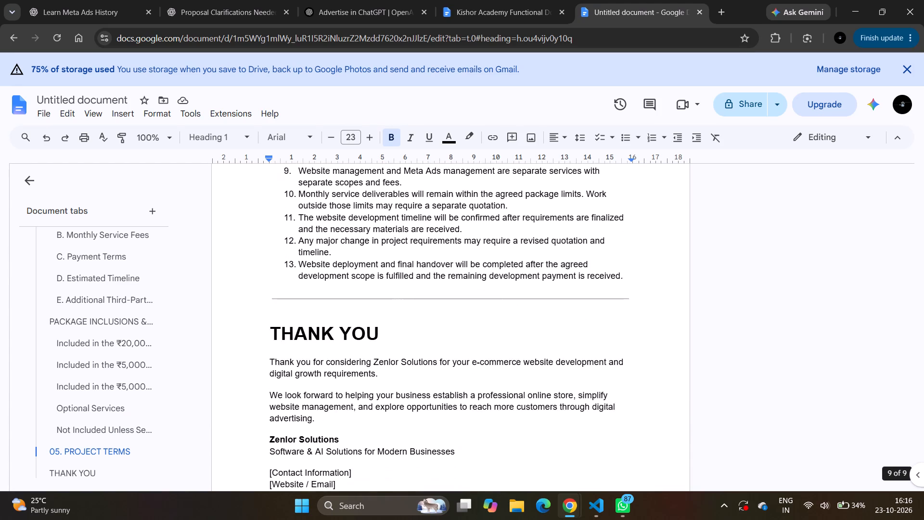
pyautogui.scroll(-2, 391, 351)
pyautogui.scroll(5, 391, 351)
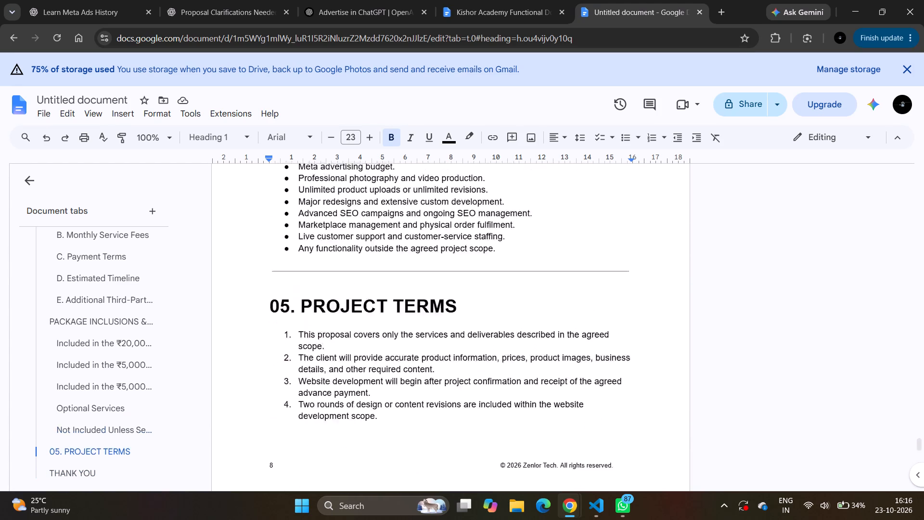
pyautogui.scroll(5, 391, 351)
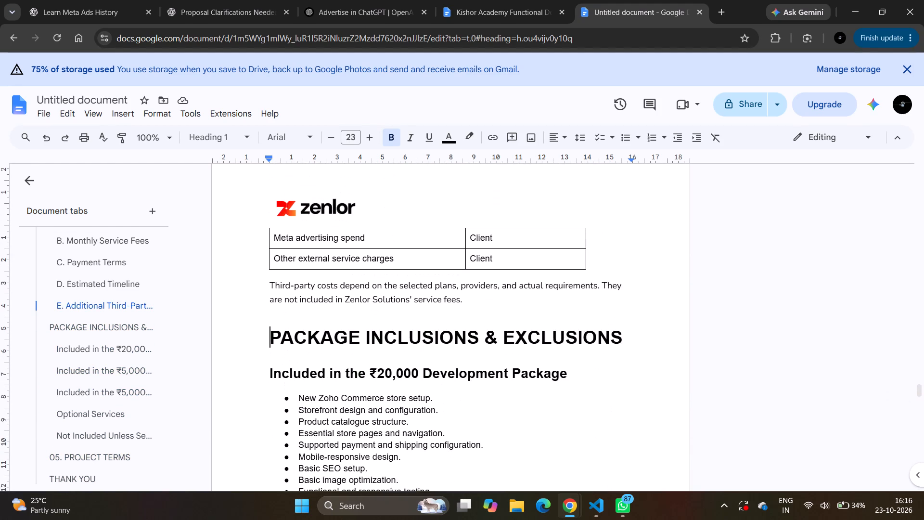
pyautogui.scroll(-2, 391, 351)
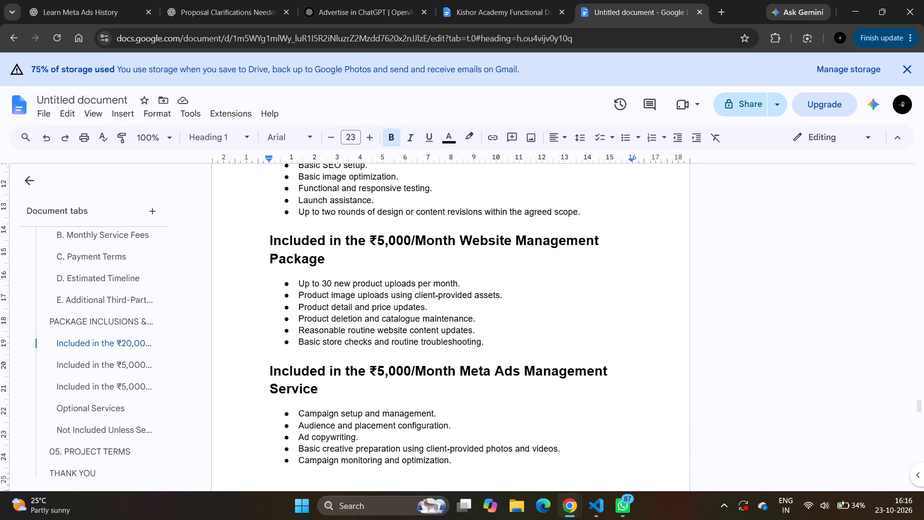
pyautogui.scroll(-4, 391, 351)
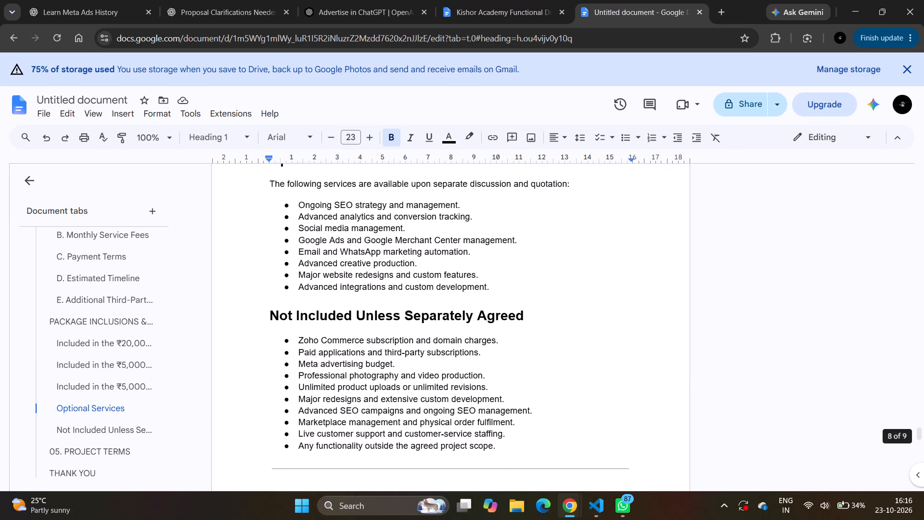
pyautogui.scroll(3, 391, 351)
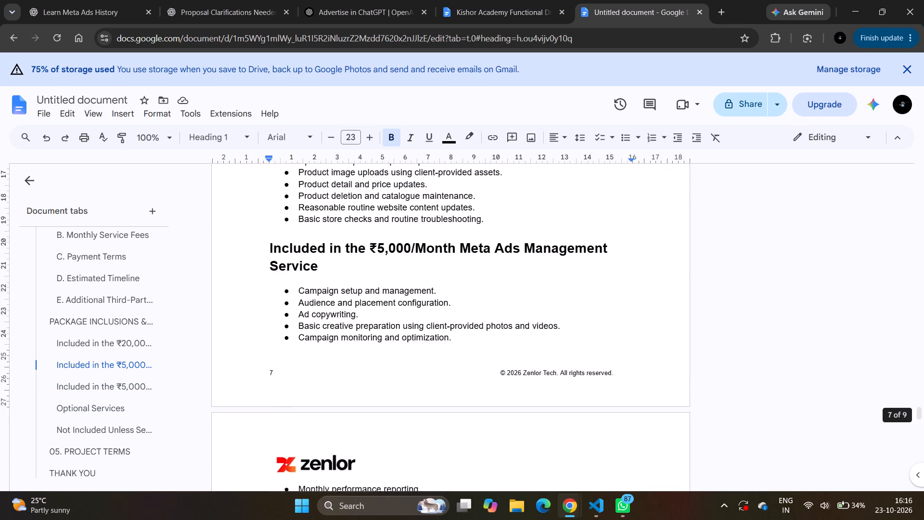
pyautogui.scroll(5, 391, 351)
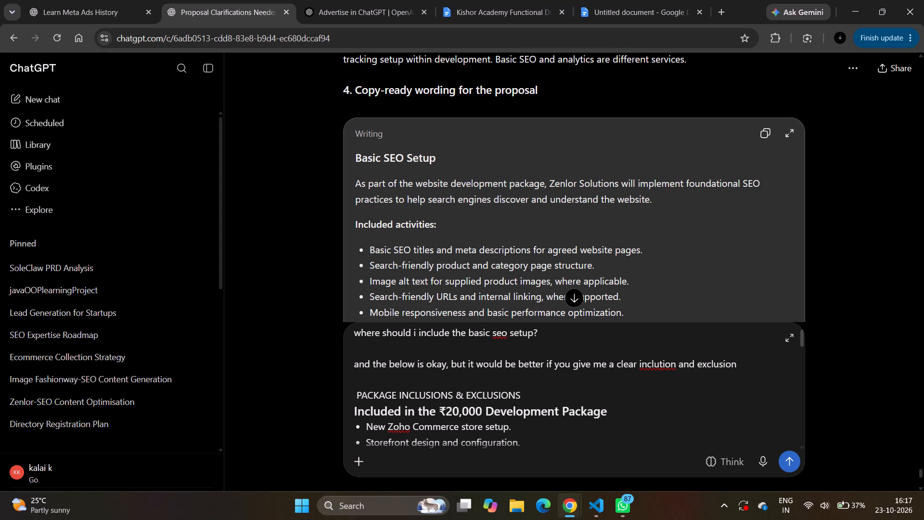
# Switch to the Kishor Academy Functional Document and look through its application architecture and functional requirements sections.
pyautogui.click(473, 0)
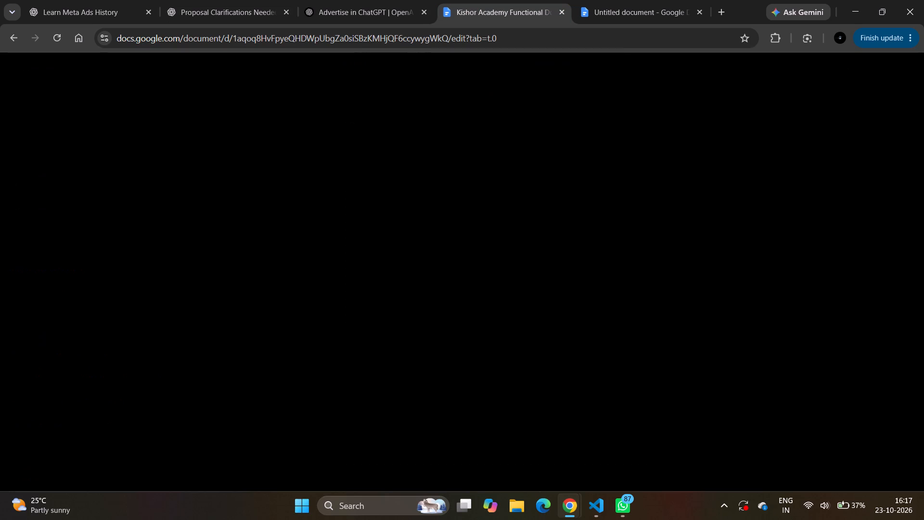
pyautogui.scroll(-5, 457, 298)
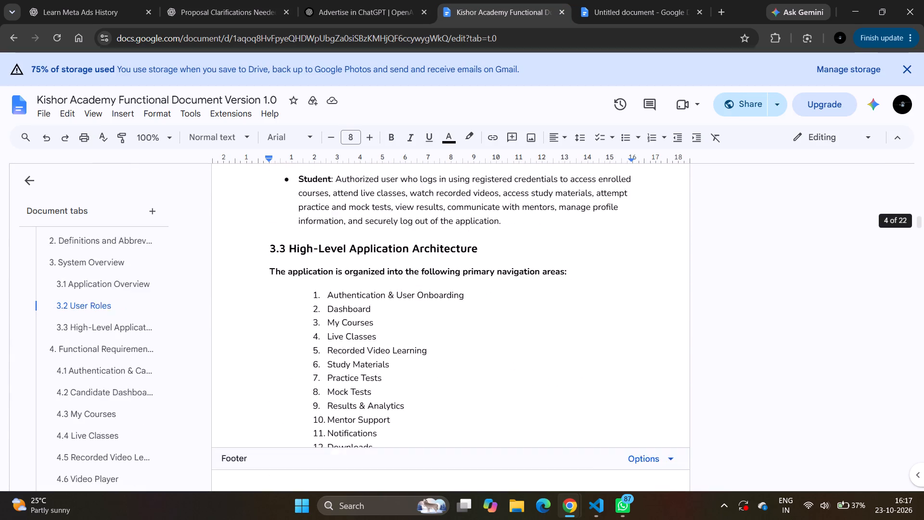
pyautogui.scroll(-6, 457, 298)
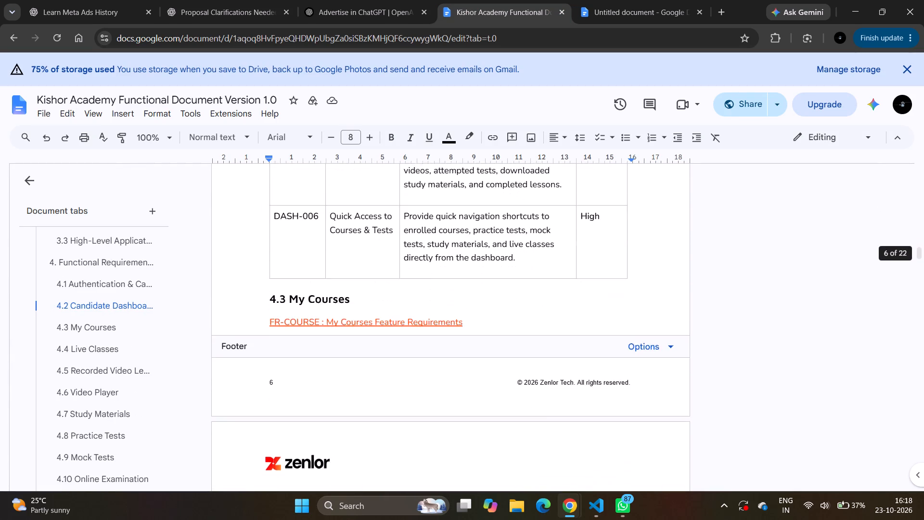
pyautogui.scroll(-2, 457, 298)
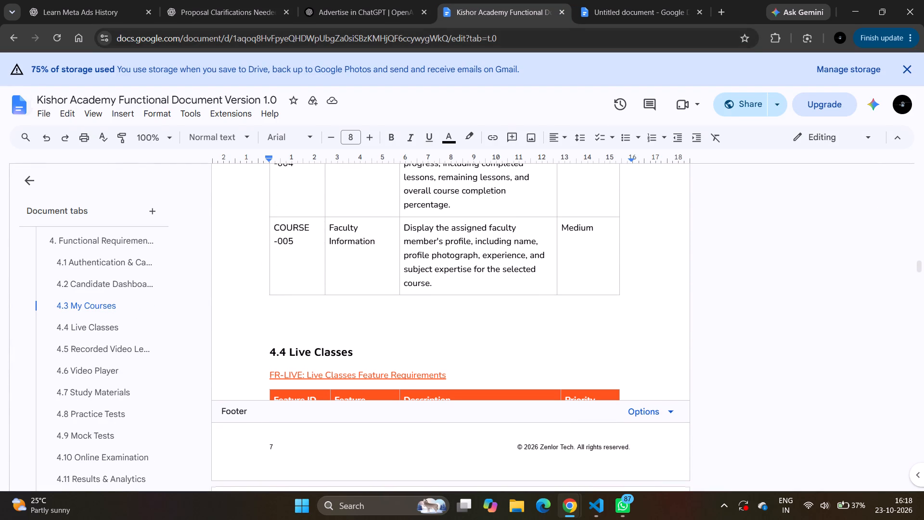
# Switch to YouTube in Brave, play "Frangipani: The Short Film" and browse the suggested videos.
pyautogui.click(25, 108)
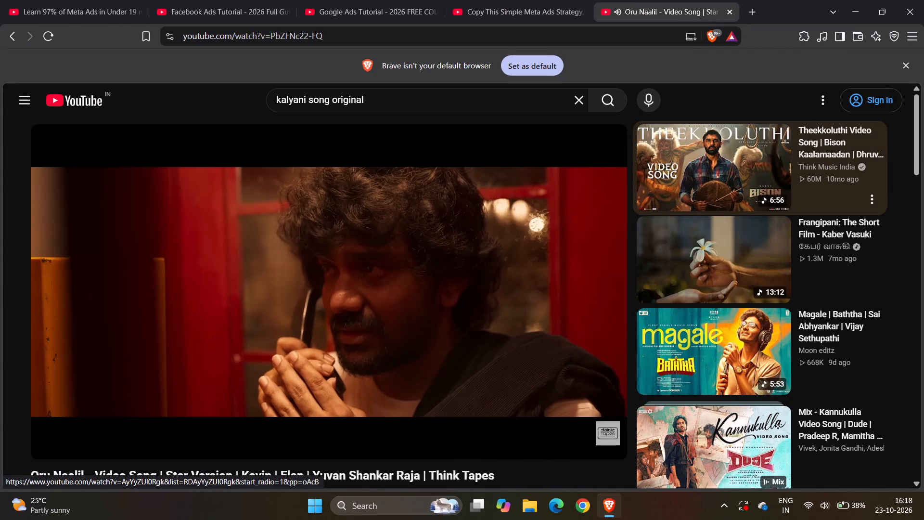
pyautogui.click(724, 268)
pyautogui.scroll(-1, 724, 314)
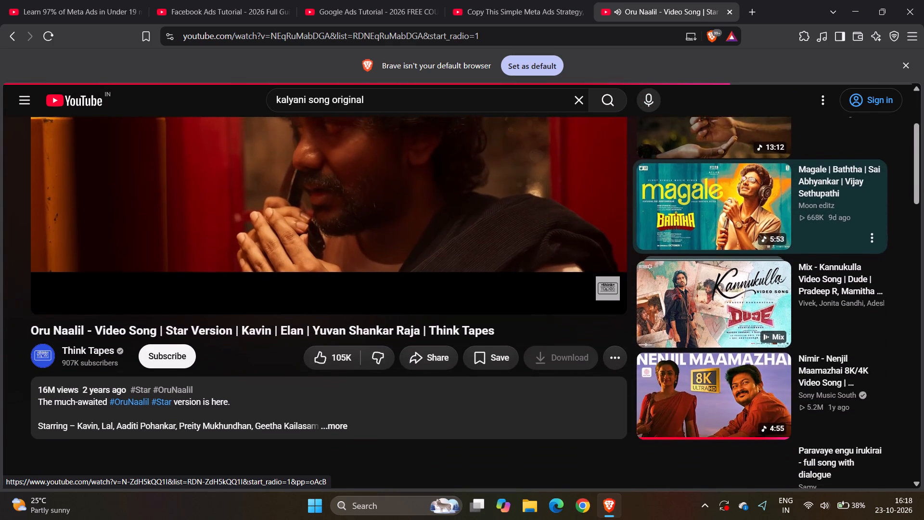
pyautogui.scroll(-1, 724, 314)
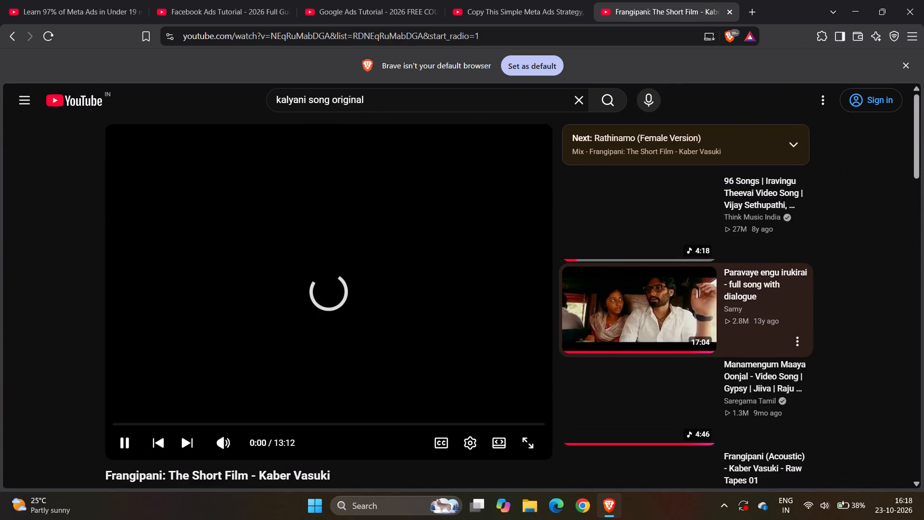
pyautogui.scroll(-1, 667, 313)
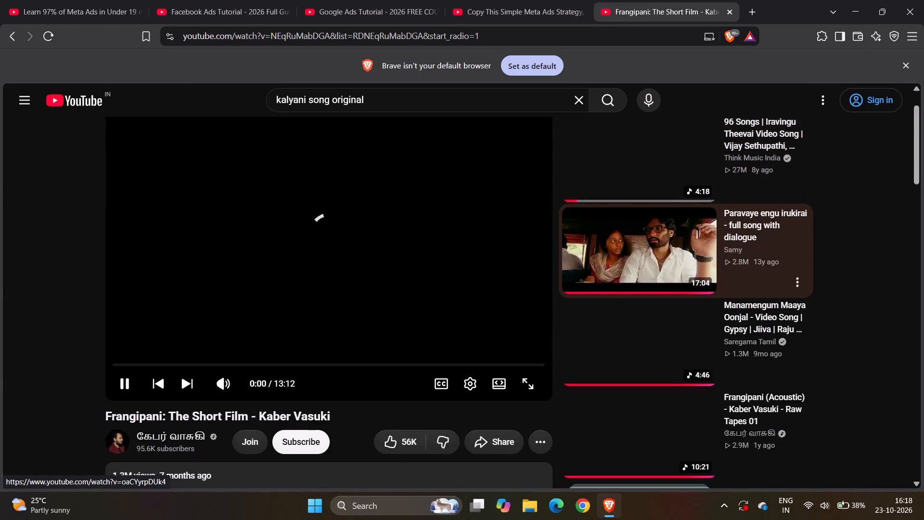
pyautogui.scroll(-3, 667, 313)
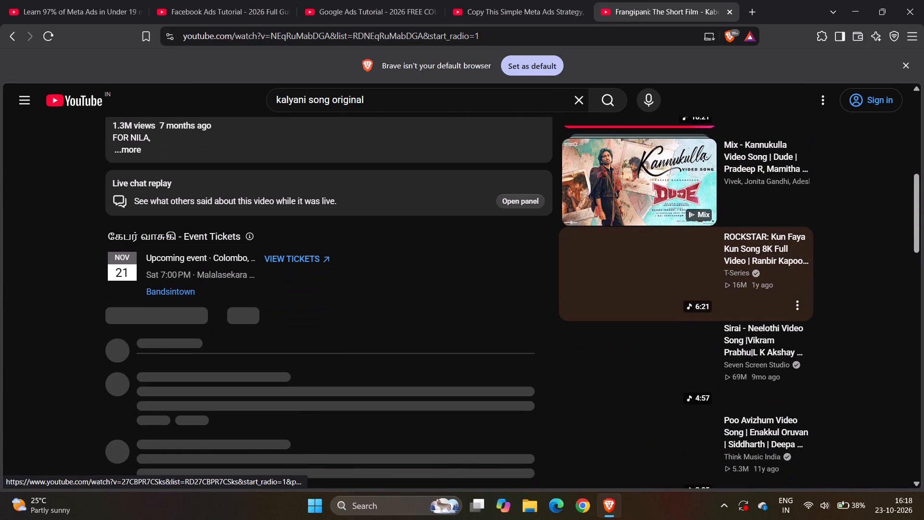
# Look through the suggested music videos listed beside "Frangipani: The Short Film" for another song to play.
pyautogui.scroll(-1, 667, 313)
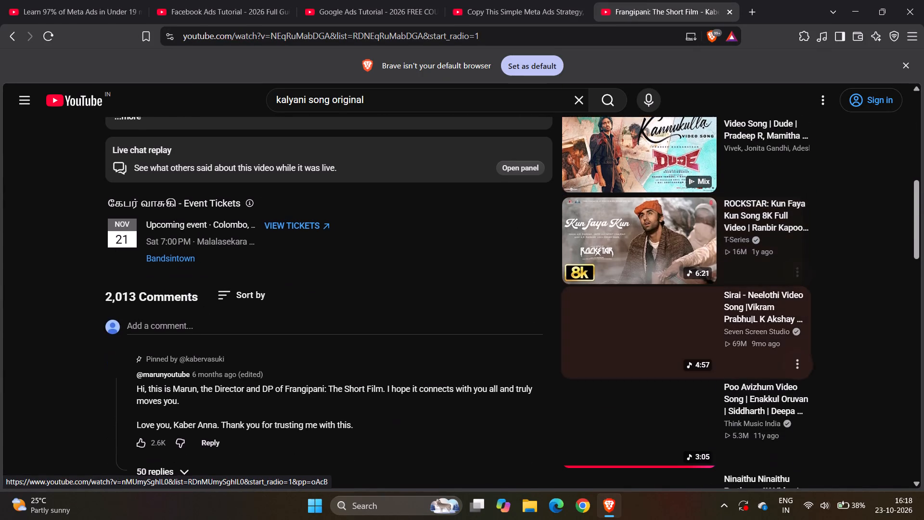
pyautogui.scroll(-3, 667, 313)
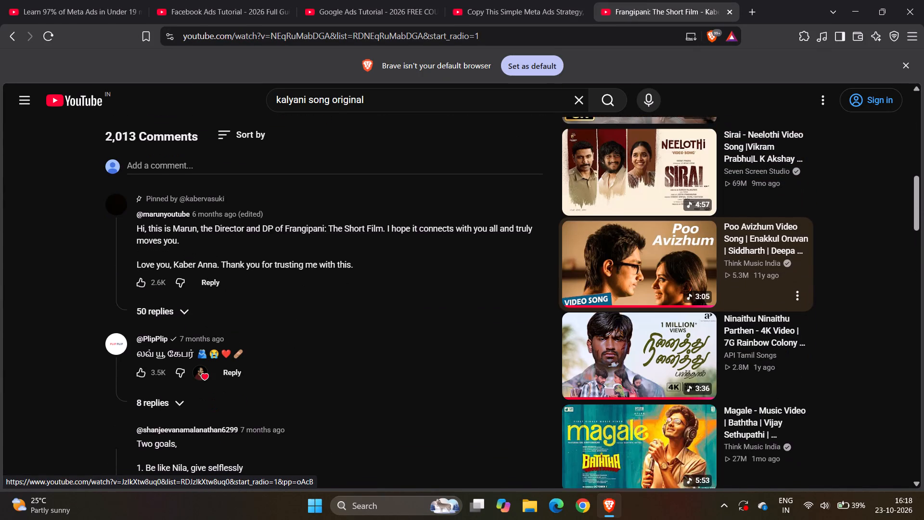
pyautogui.scroll(-3, 667, 313)
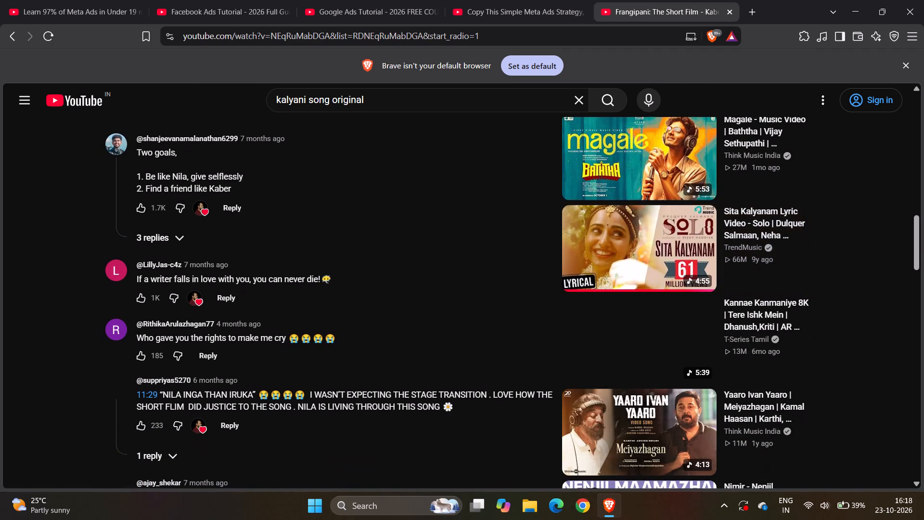
pyautogui.scroll(-2, 667, 313)
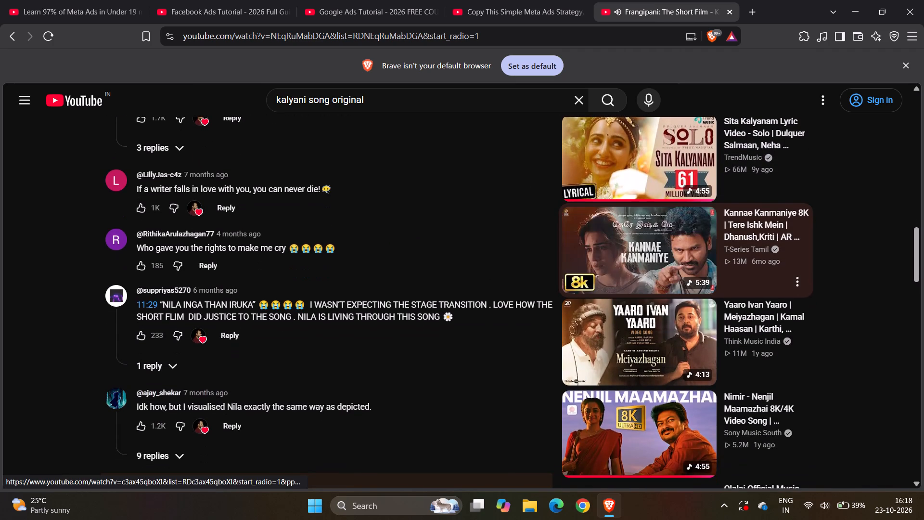
pyautogui.scroll(-3, 667, 313)
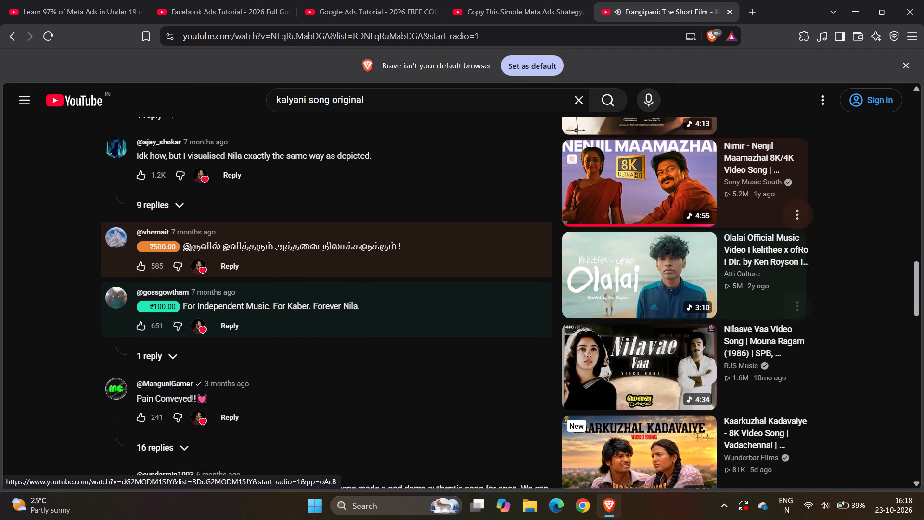
pyautogui.scroll(-3, 667, 313)
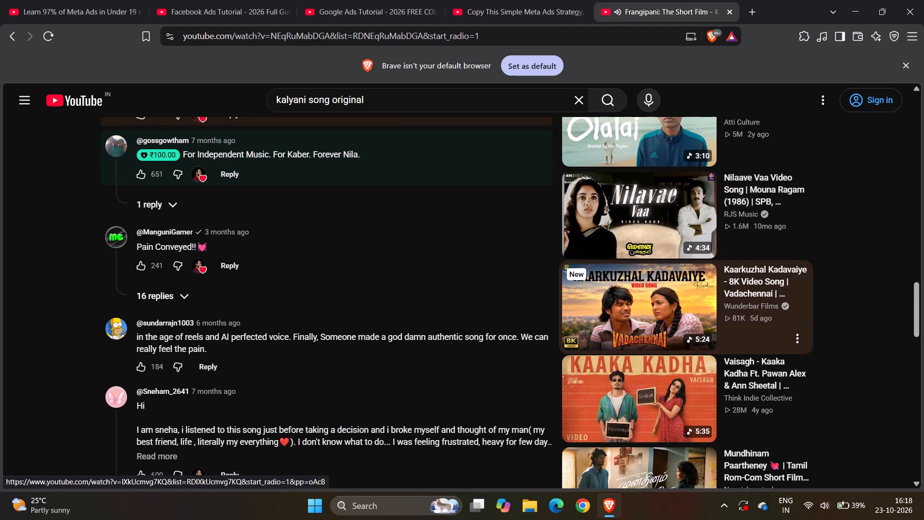
pyautogui.scroll(-3, 667, 313)
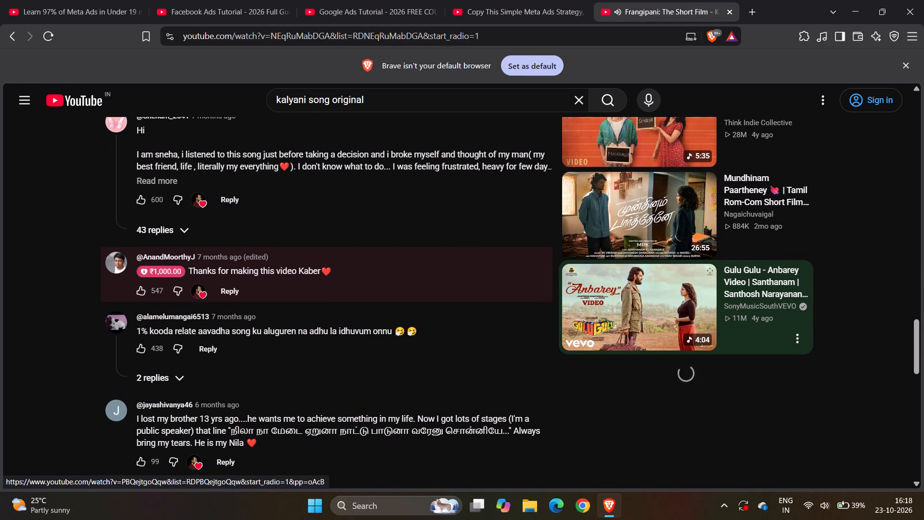
pyautogui.scroll(-1, 667, 313)
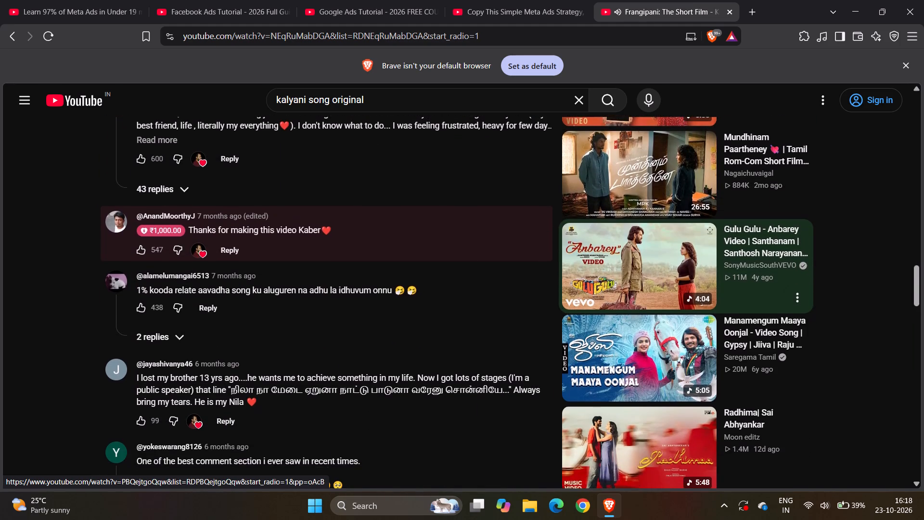
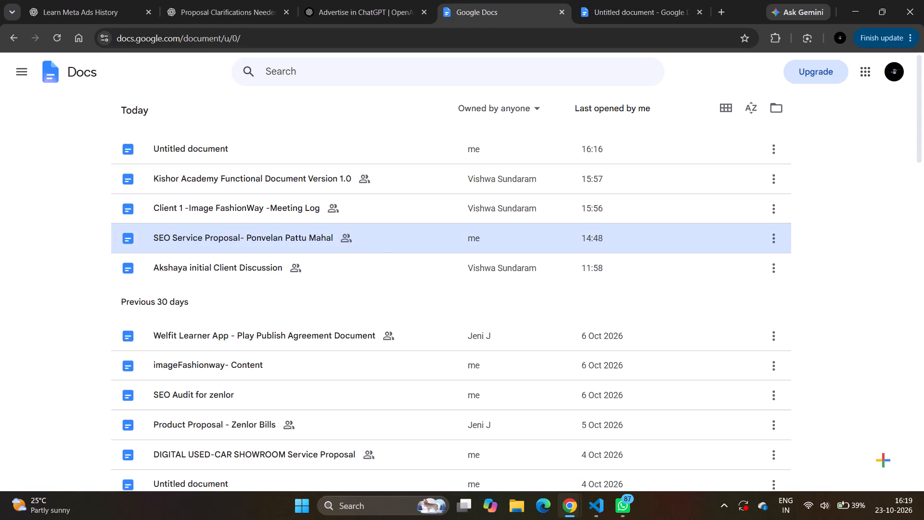
# Browse the recent documents in Google Docs and open "Product Proposal - Zenlor Bills".
pyautogui.scroll(-2, 255, 364)
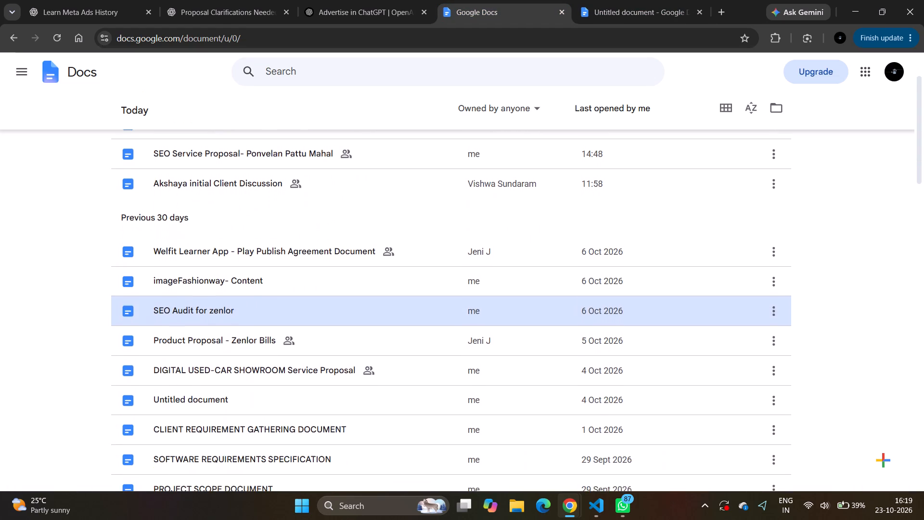
pyautogui.scroll(-1, 255, 364)
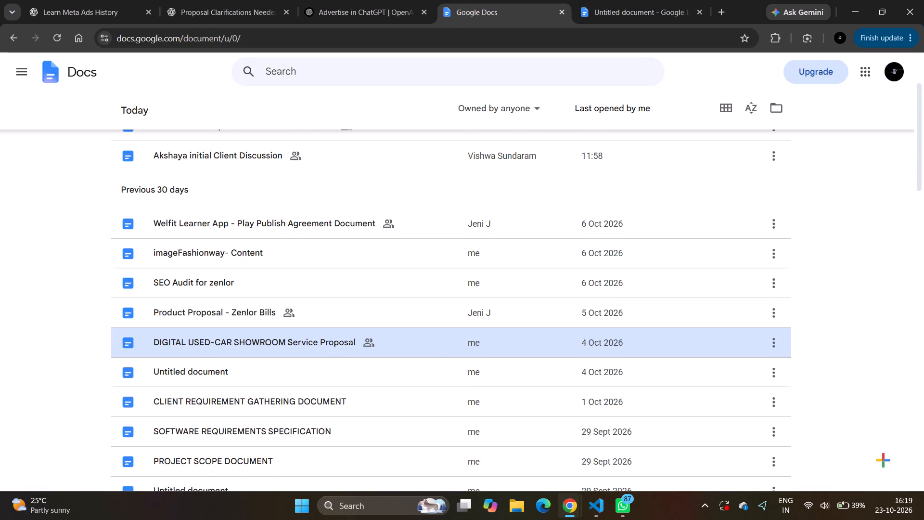
pyautogui.scroll(-2, 287, 406)
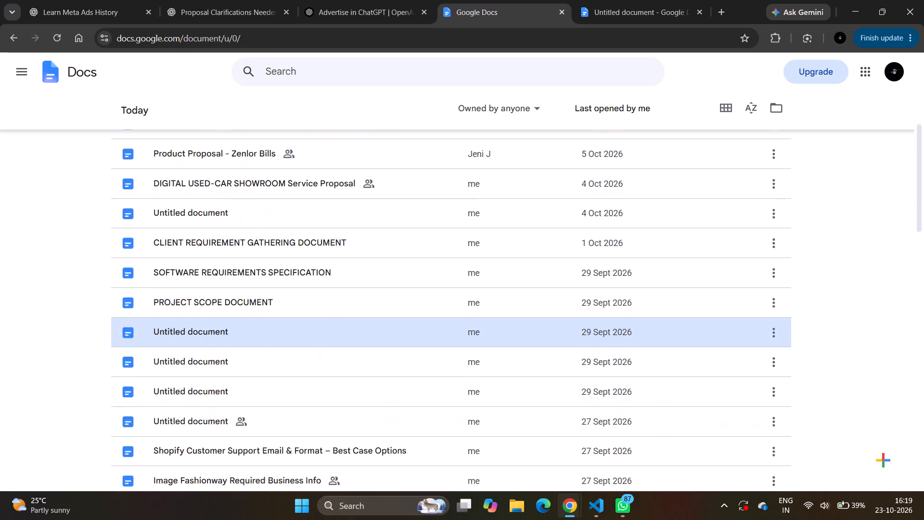
pyautogui.scroll(-2, 287, 406)
pyautogui.scroll(2, 287, 406)
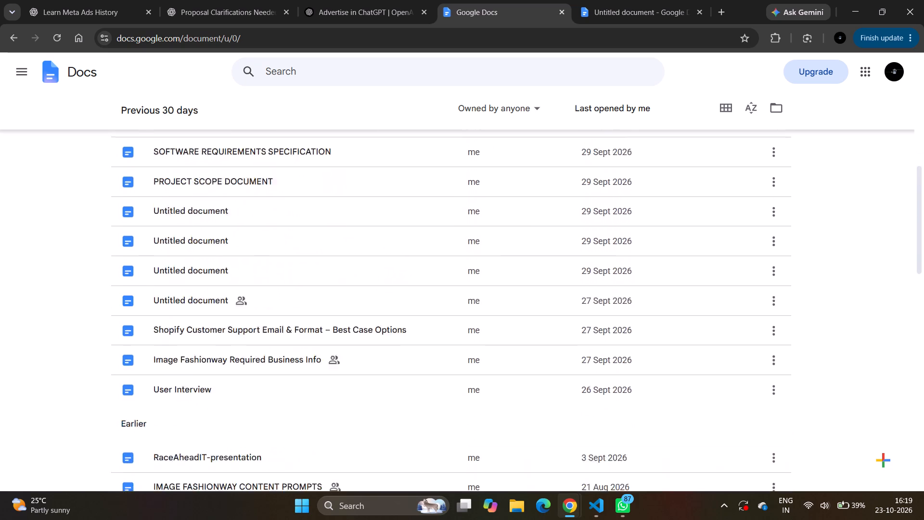
pyautogui.scroll(2, 287, 406)
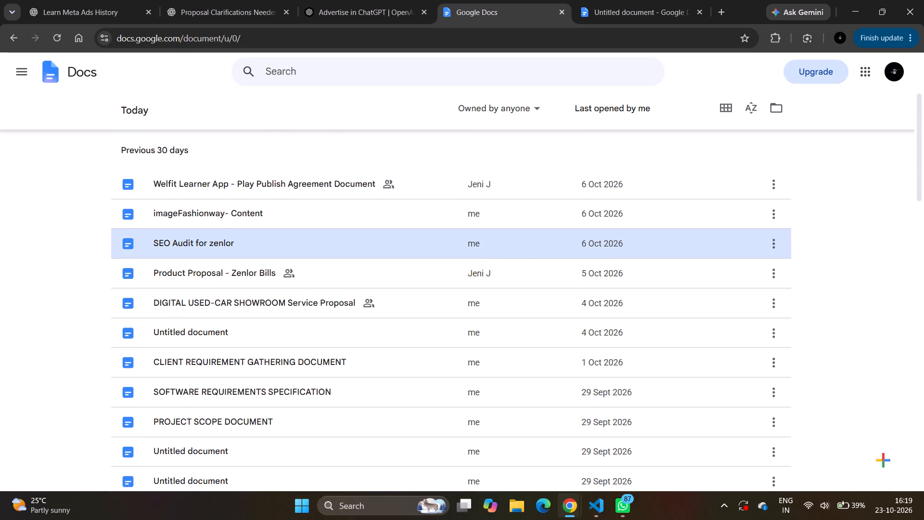
pyautogui.scroll(2, 218, 268)
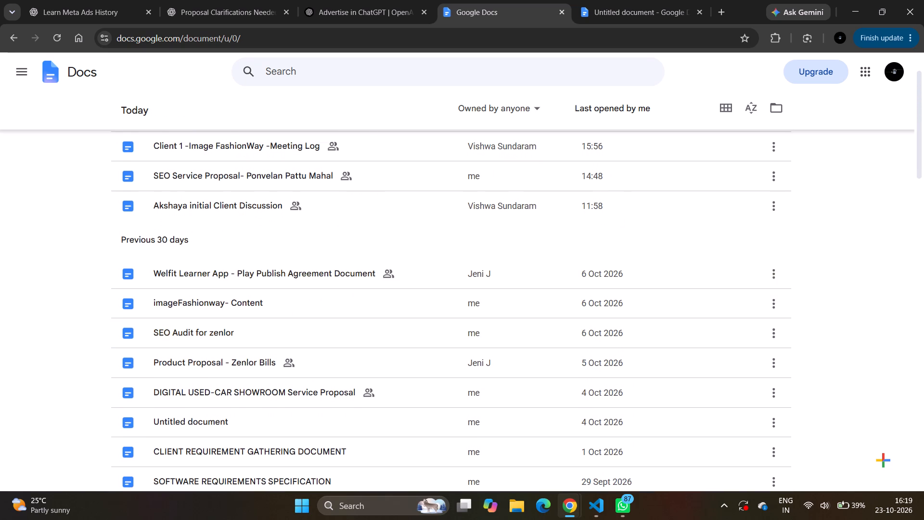
pyautogui.scroll(1, 234, 254)
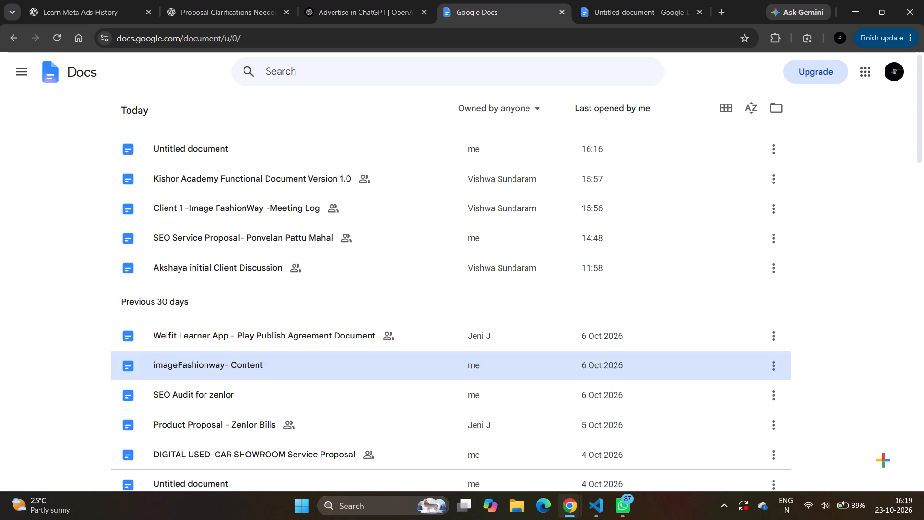
pyautogui.click(207, 422)
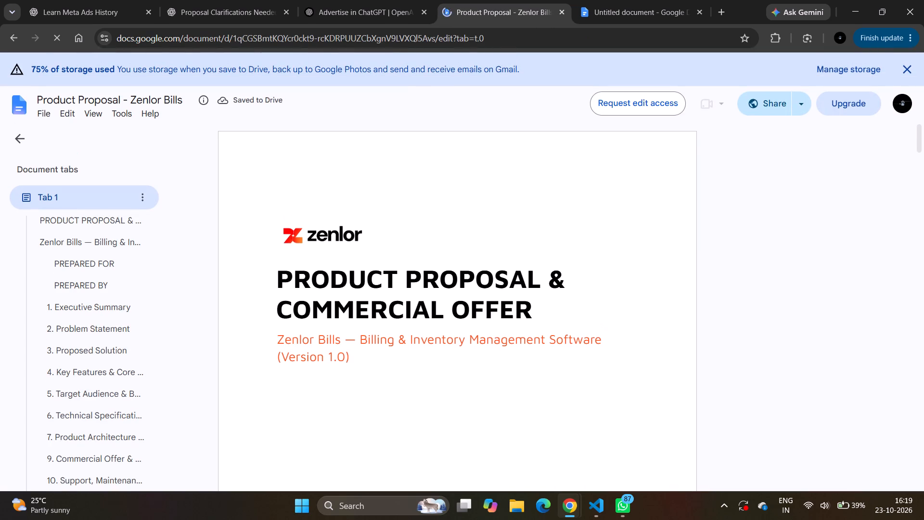
# Look through the Zenlor Bills product proposal from the cover page to the Acceptance & Sign-off section.
pyautogui.scroll(-2, 435, 389)
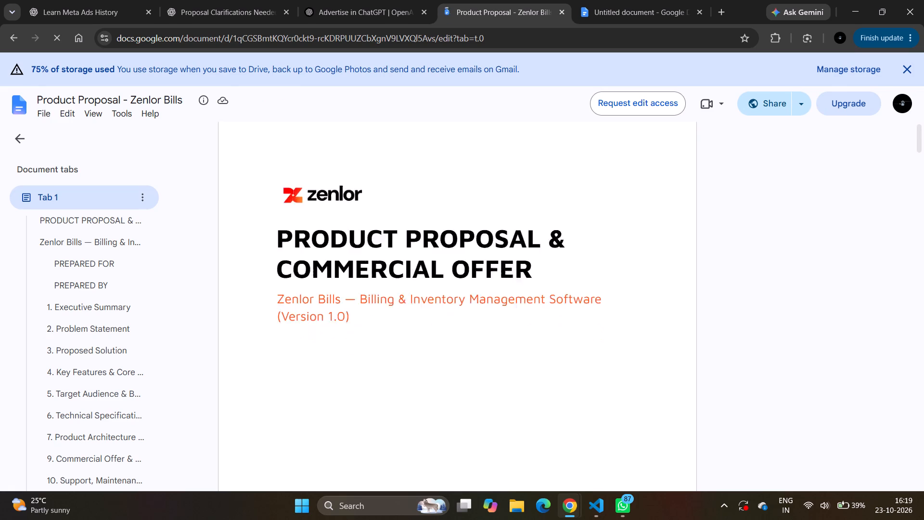
pyautogui.scroll(-5, 435, 389)
pyautogui.scroll(1, 435, 389)
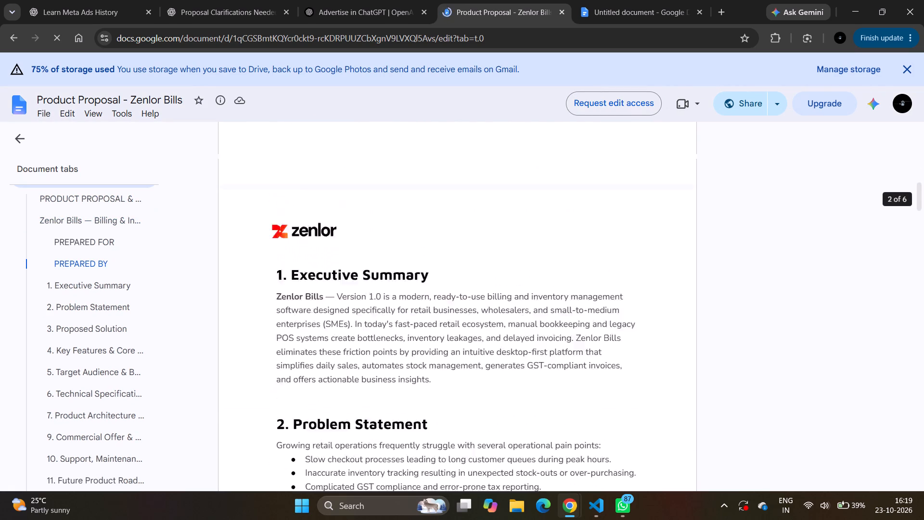
pyautogui.scroll(1, 435, 389)
pyautogui.scroll(-2, 435, 389)
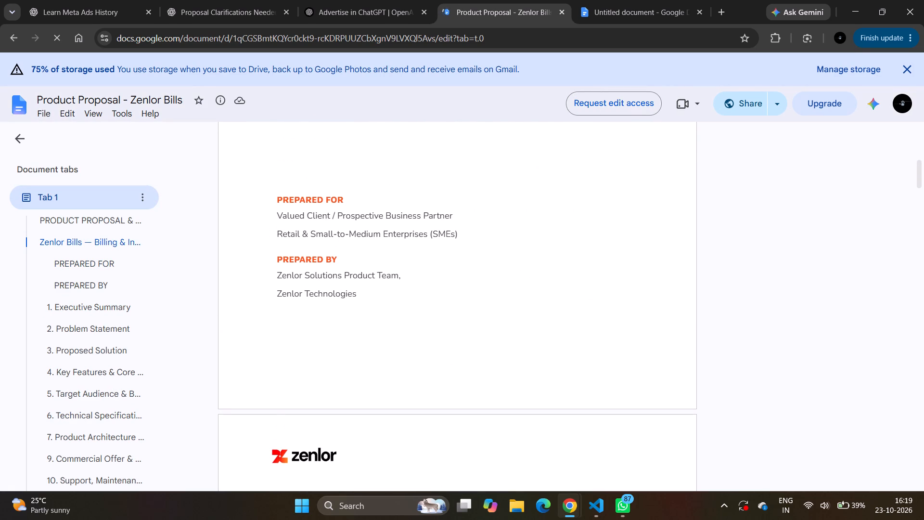
pyautogui.scroll(-2, 435, 389)
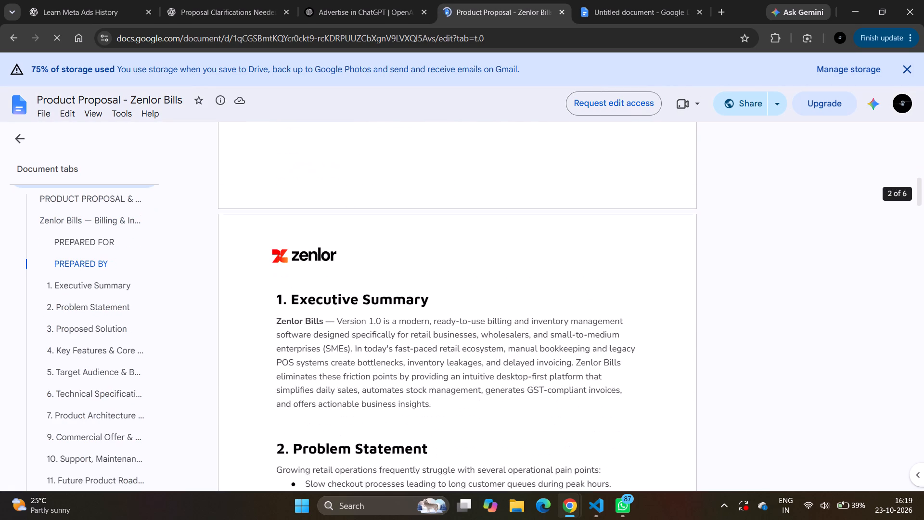
pyautogui.scroll(-6, 435, 389)
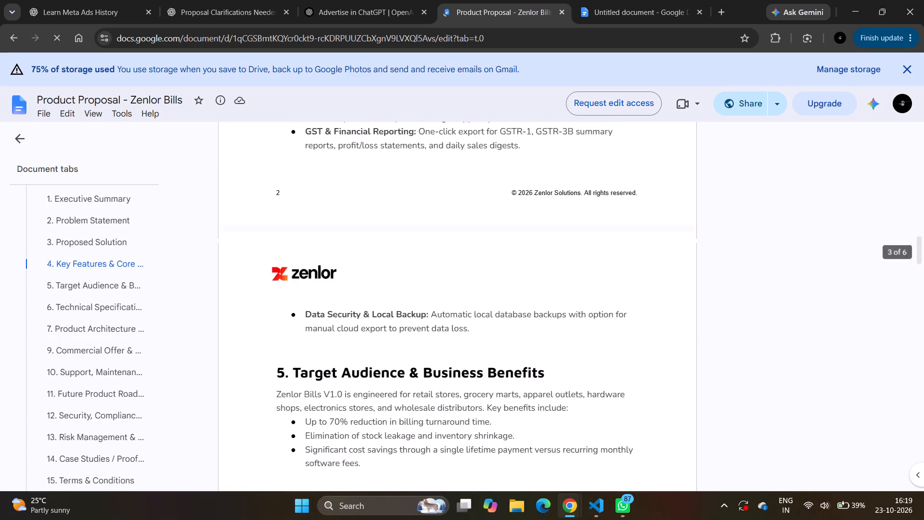
pyautogui.scroll(-8, 435, 389)
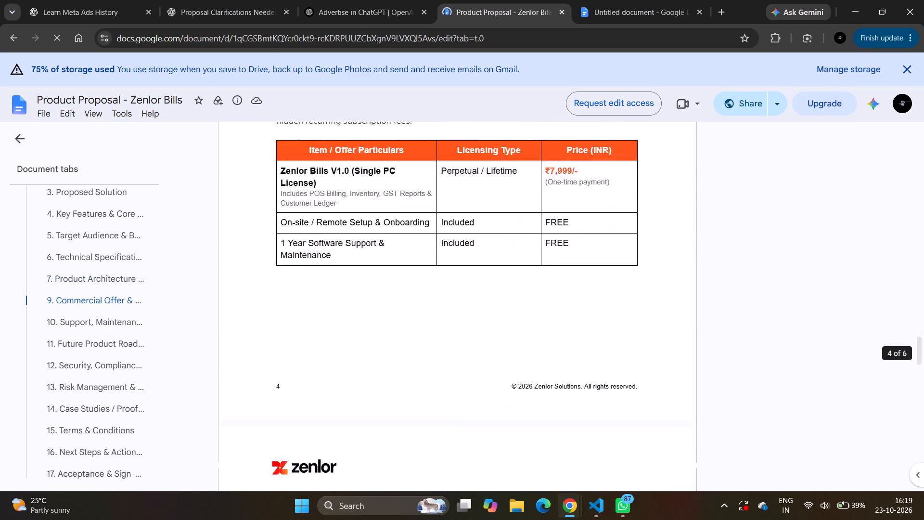
pyautogui.scroll(-4, 435, 389)
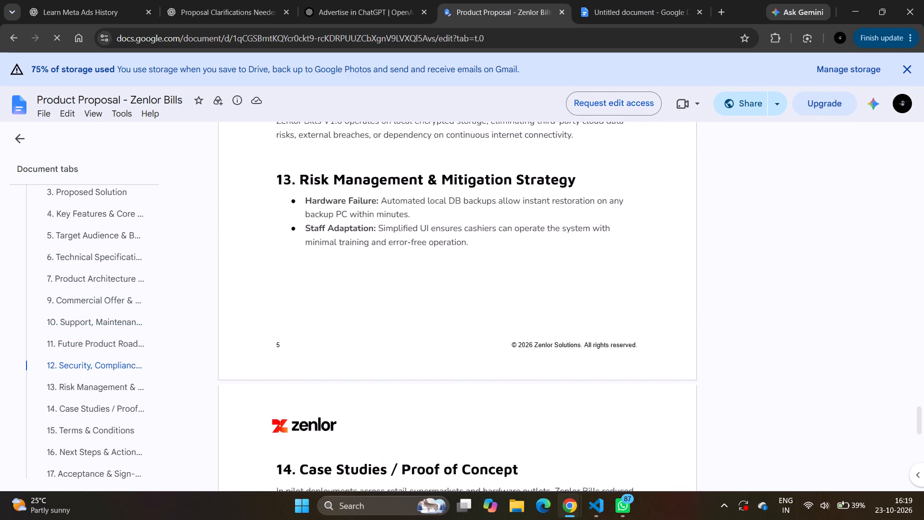
pyautogui.scroll(-3, 435, 389)
# Review the Zenlor Bills proposal's closing sections back up to Support, Maintenance & SLAs, and leave the document.
pyautogui.scroll(2, 435, 389)
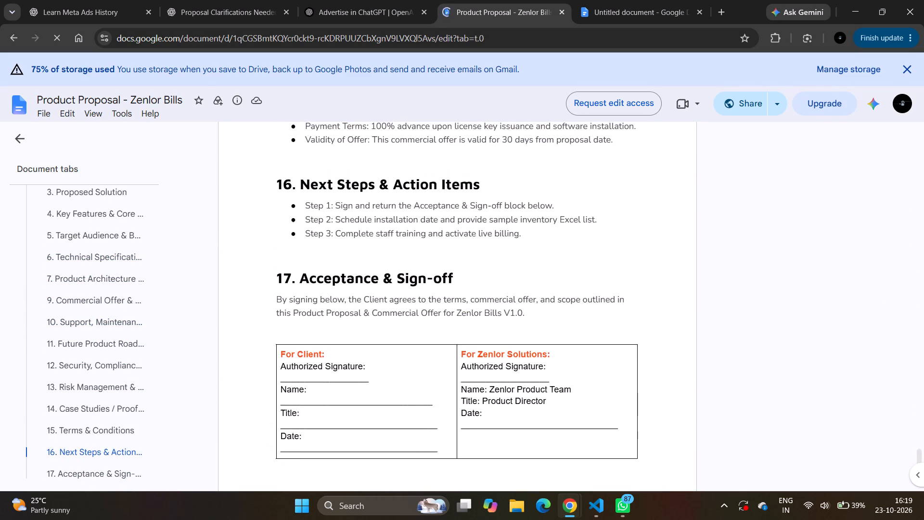
pyautogui.scroll(1, 435, 389)
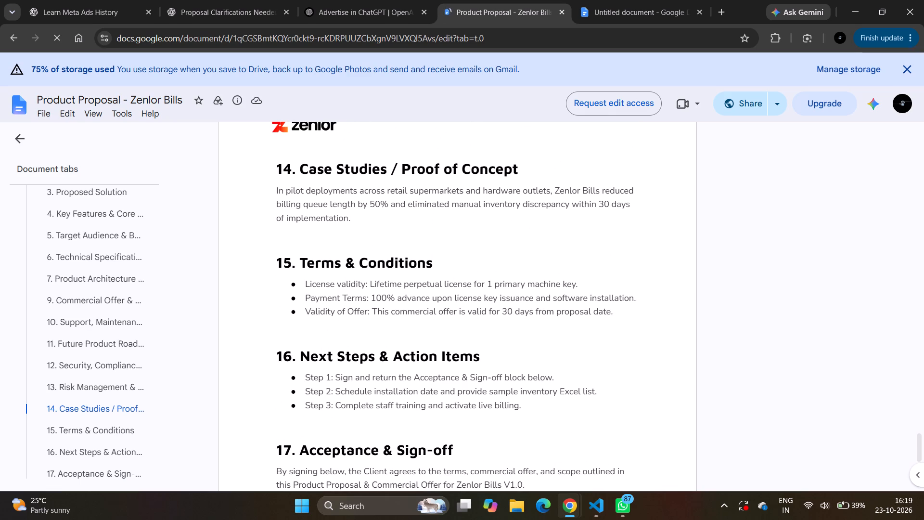
pyautogui.scroll(5, 435, 389)
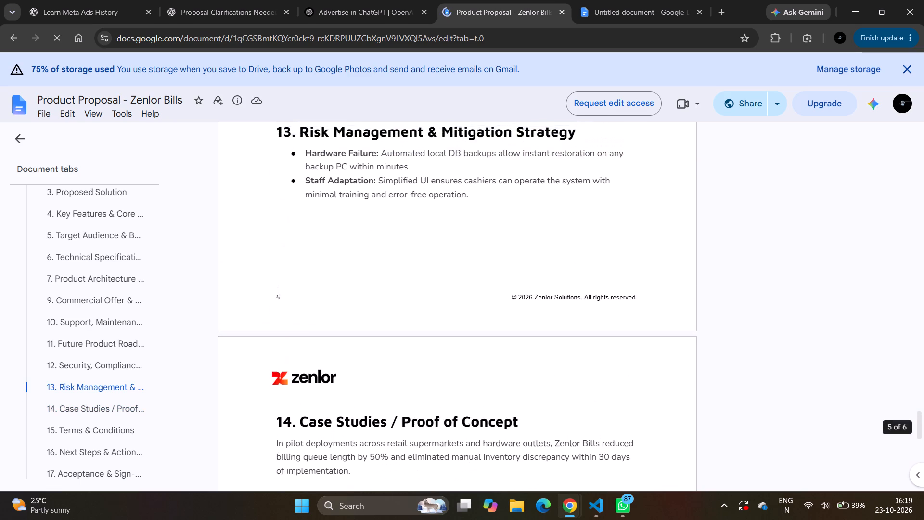
pyautogui.scroll(2, 435, 389)
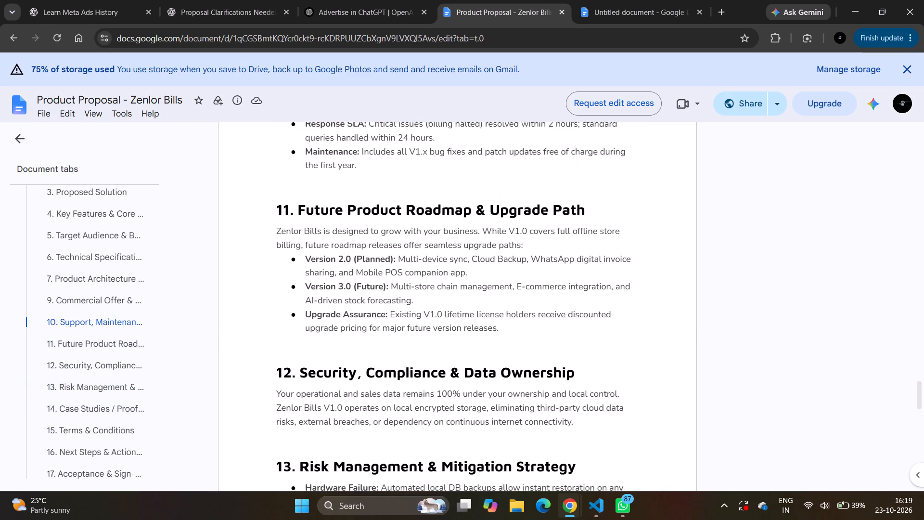
pyautogui.scroll(2, 435, 389)
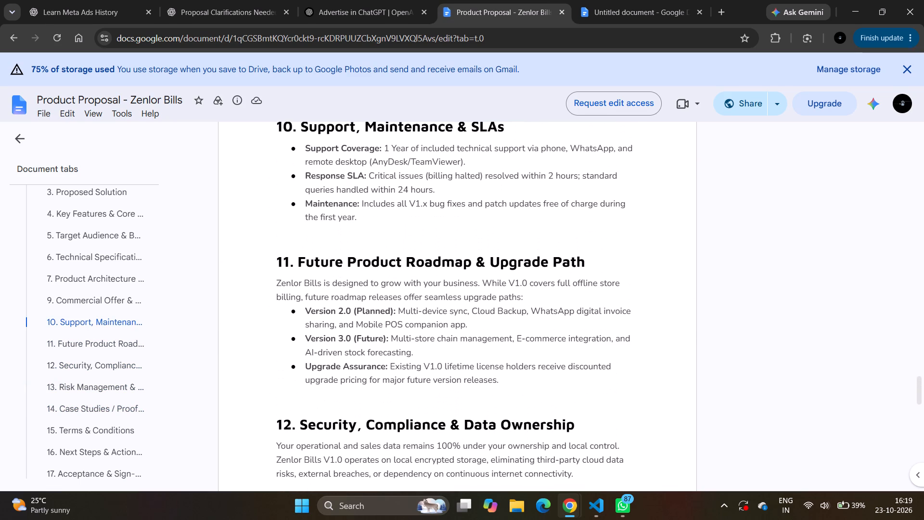
pyautogui.scroll(1, 435, 389)
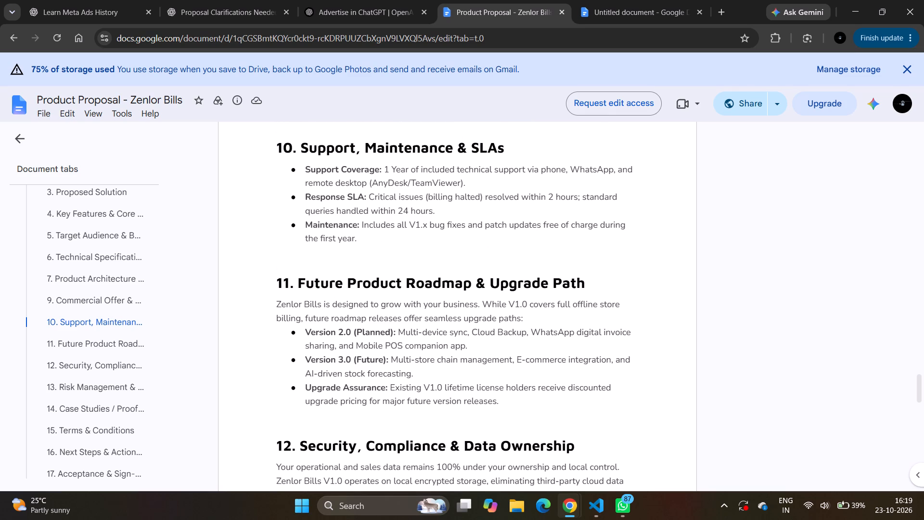
pyautogui.hscroll(8, 198, 258)
# Switch to the untitled e-commerce proposal and look over its cover, package inclusions and project terms pages.
pyautogui.click(697, 0)
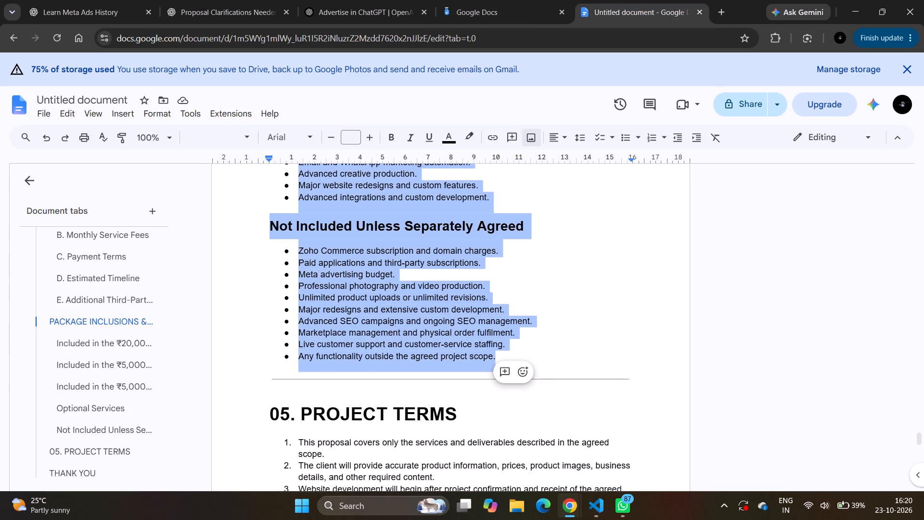
pyautogui.scroll(20, 559, 366)
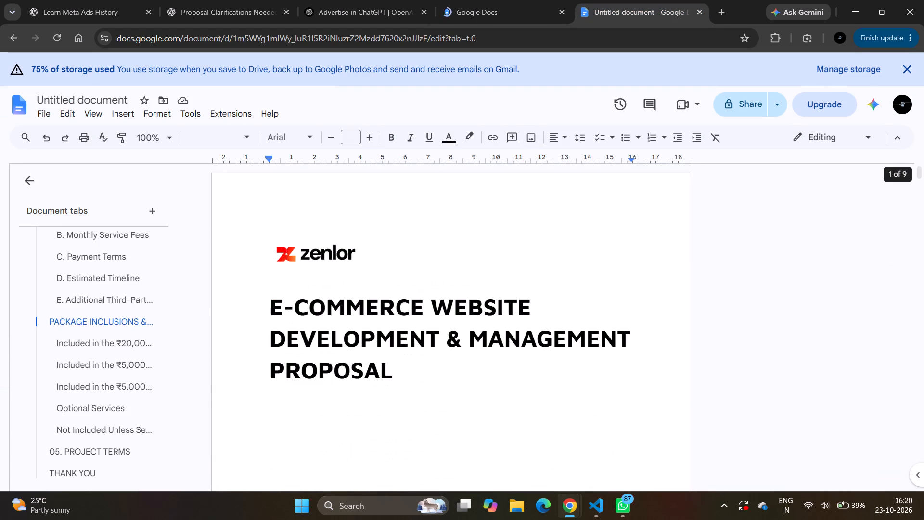
pyautogui.scroll(4, 559, 366)
pyautogui.scroll(-16, 559, 366)
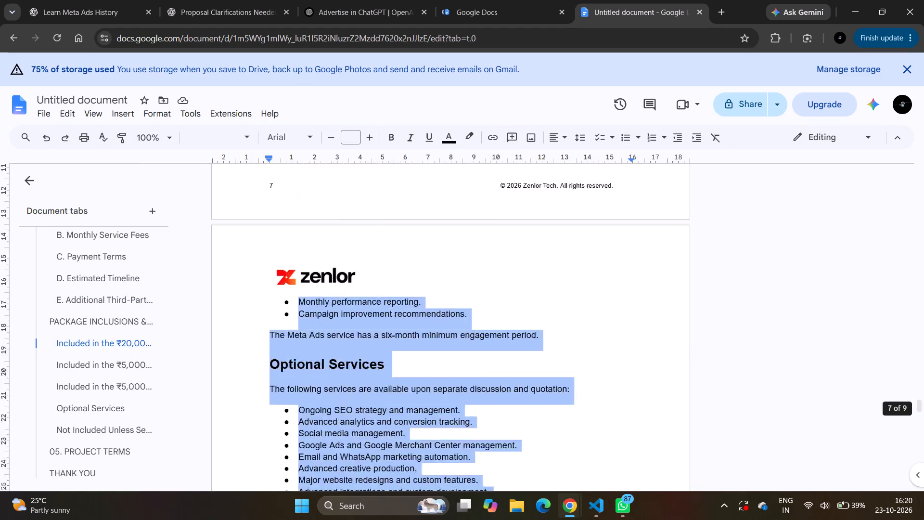
pyautogui.scroll(-1, 559, 366)
pyautogui.scroll(4, 559, 366)
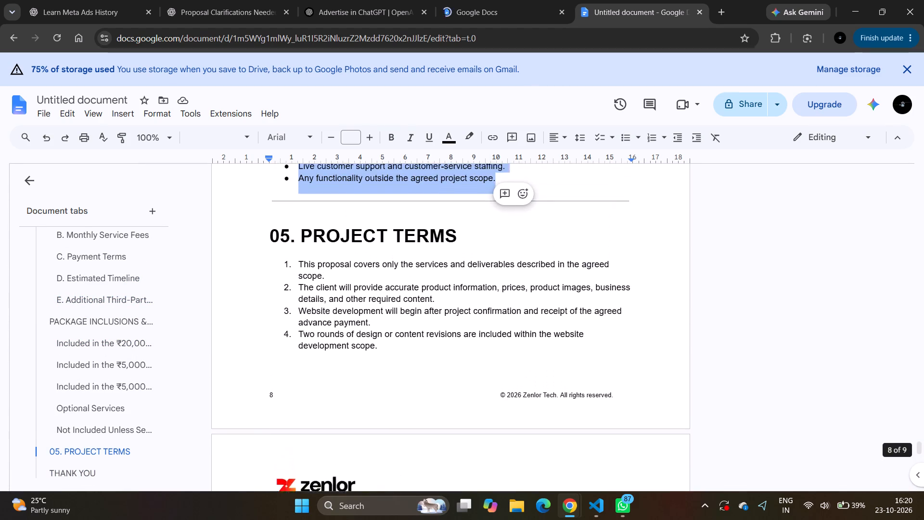
pyautogui.scroll(2, 559, 366)
# Return to the Google Docs home page and open the Kishor Academy Functional Document from the recent documents.
pyautogui.click(481, 0)
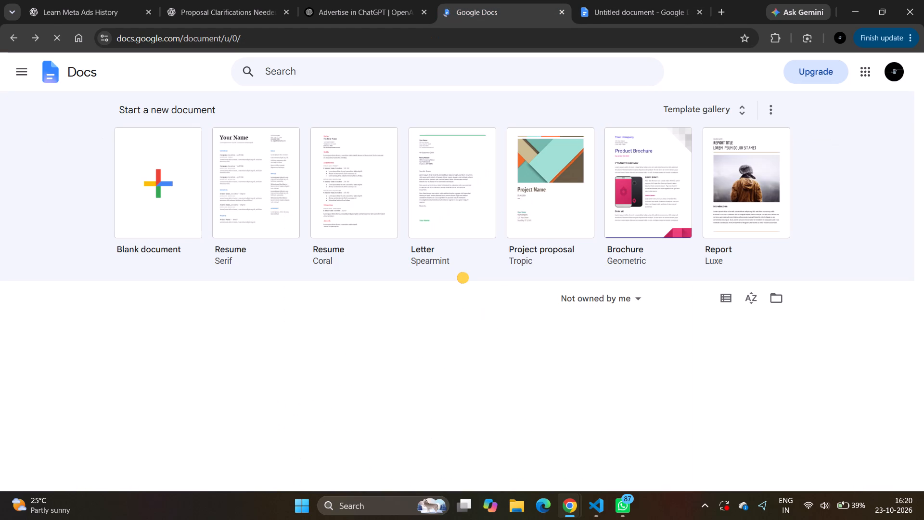
pyautogui.scroll(-1, 326, 344)
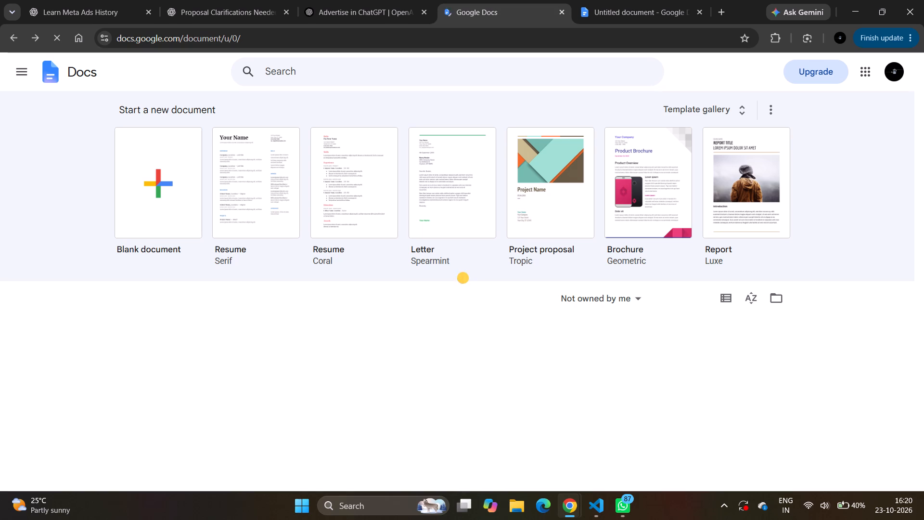
pyautogui.scroll(-4, 326, 344)
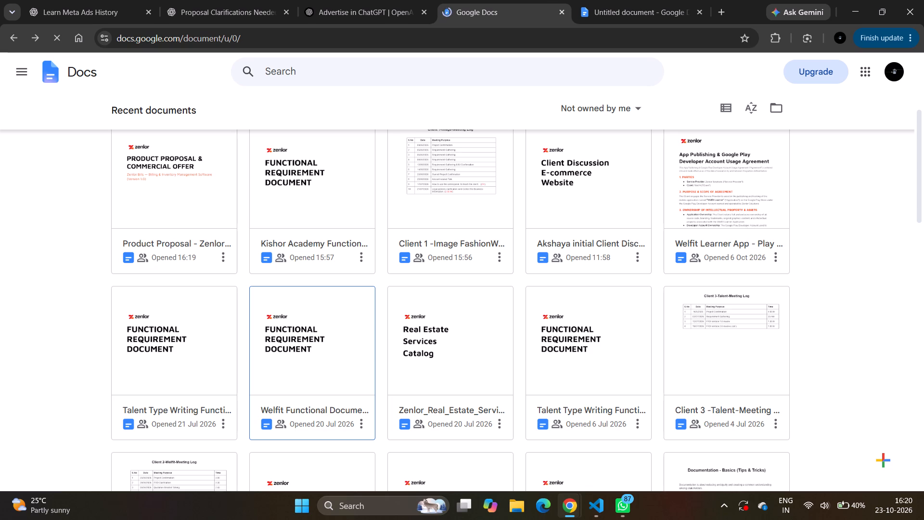
pyautogui.scroll(1, 325, 279)
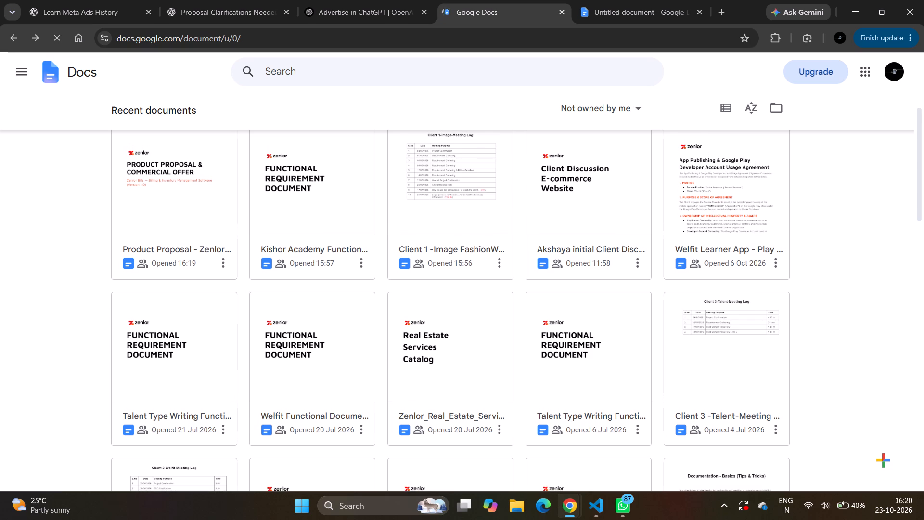
pyautogui.scroll(1, 325, 279)
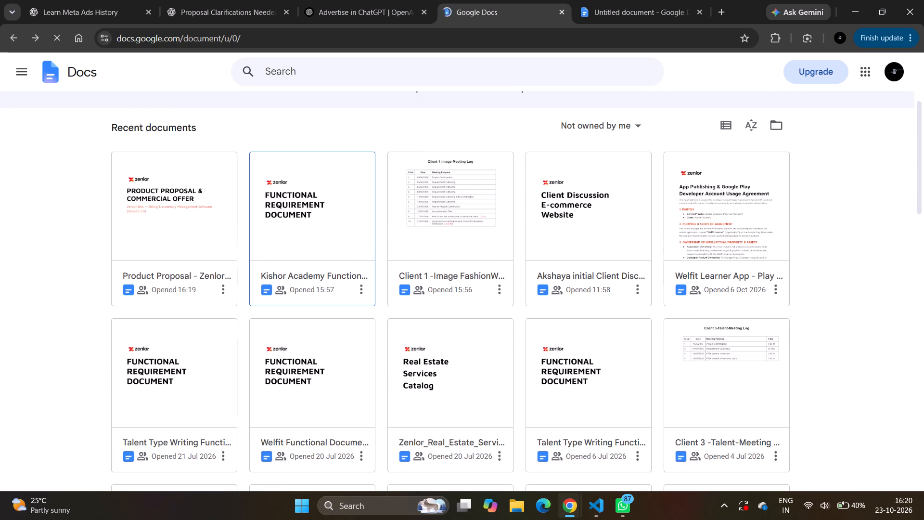
pyautogui.click(309, 206)
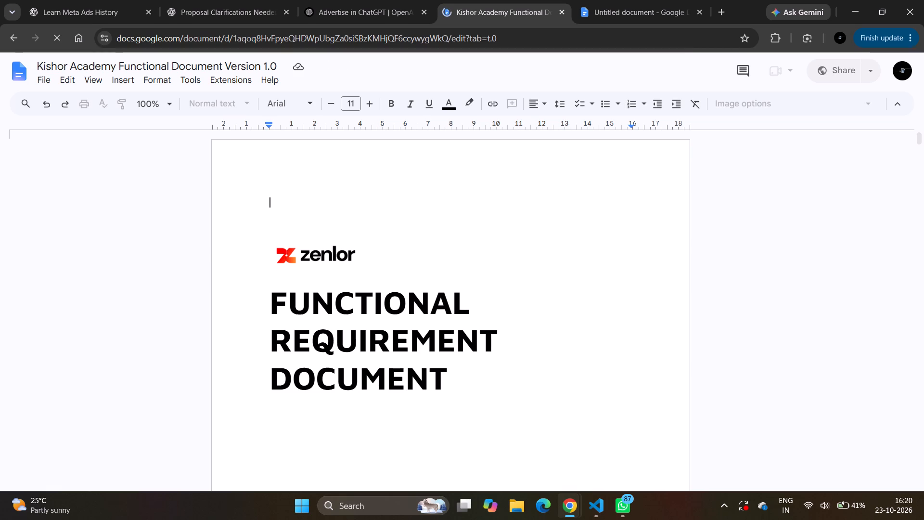
# Look through the Kishor Academy document's purpose and functional requirement tables, and go back to the Docs home page.
pyautogui.scroll(-7, 311, 292)
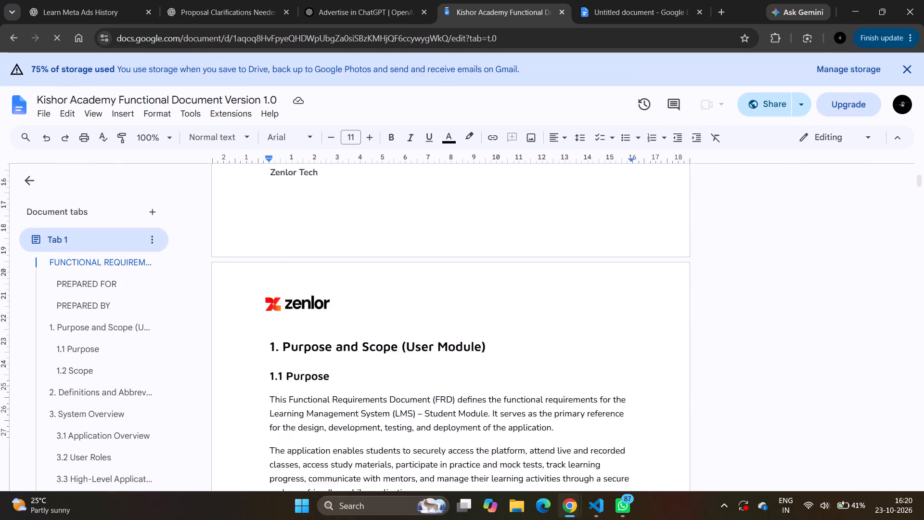
pyautogui.scroll(-9, 311, 292)
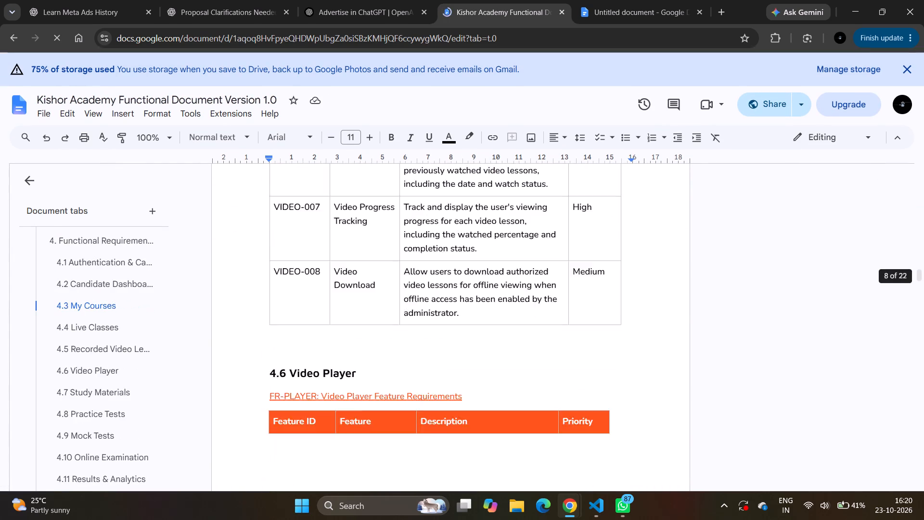
pyautogui.hscroll(8, 311, 292)
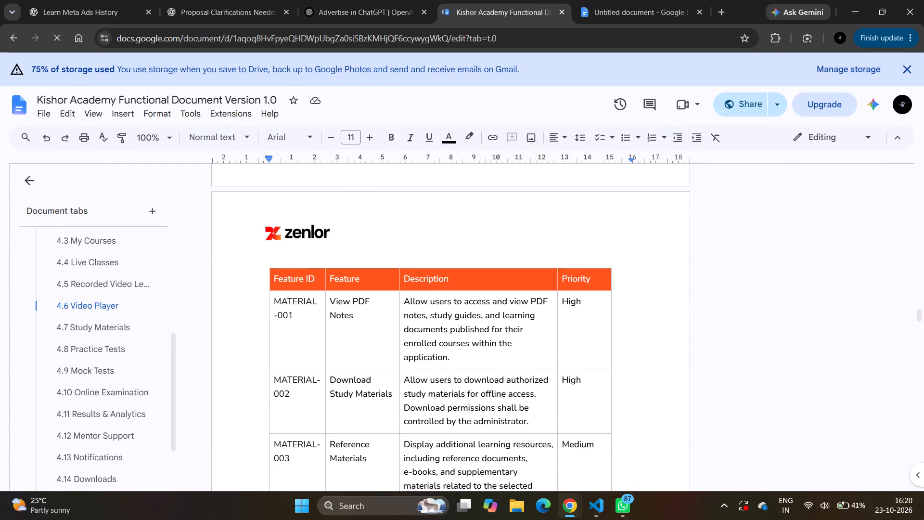
pyautogui.hscroll(5, 167, 283)
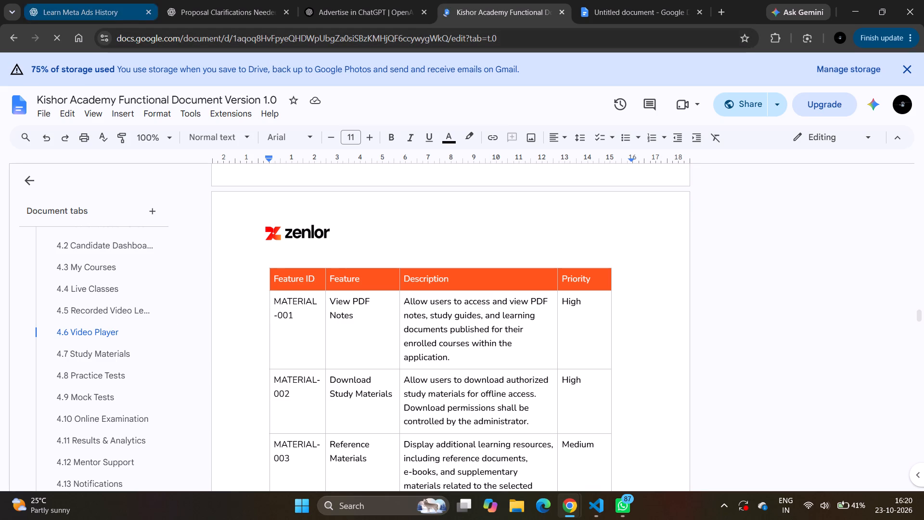
pyautogui.click(20, 46)
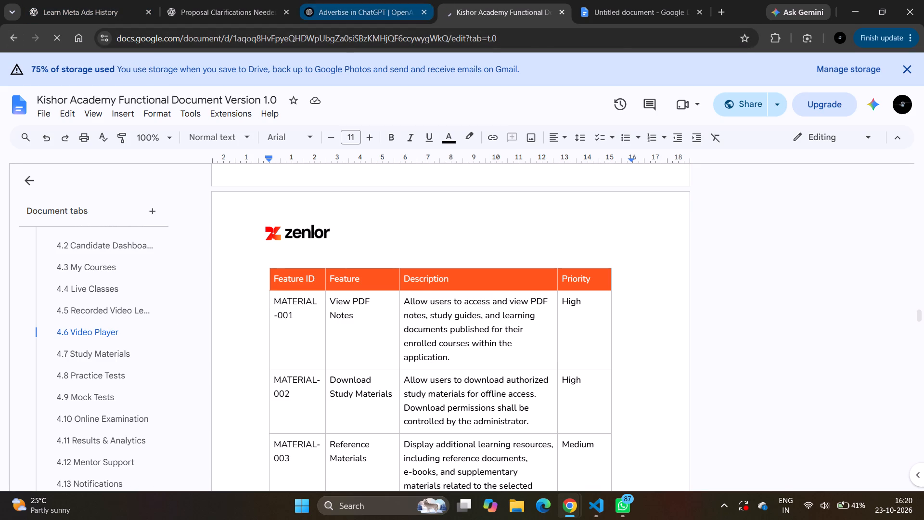
# Switch to the ChatGPT proposal conversation and submit the prepared question on basic SEO setup placement and clearer package inclusions and exclusions.
pyautogui.click(230, 0)
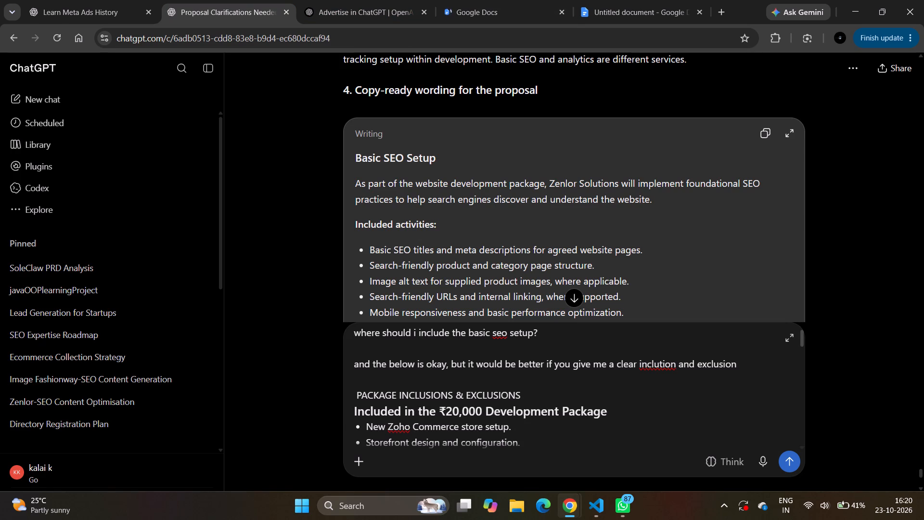
pyautogui.press('Return')
# Switch to the untitled e-commerce proposal and read through its Project Terms and Thank You sections.
pyautogui.click(616, 0)
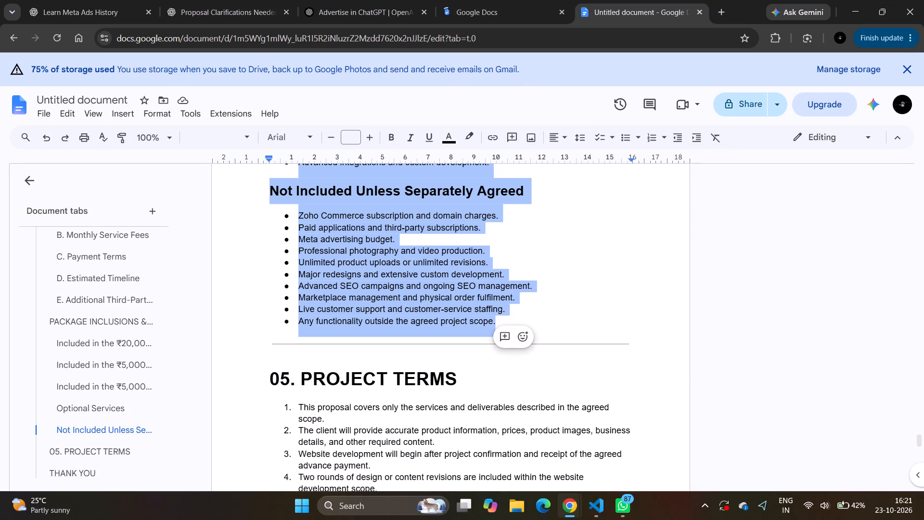
pyautogui.scroll(-3, 417, 337)
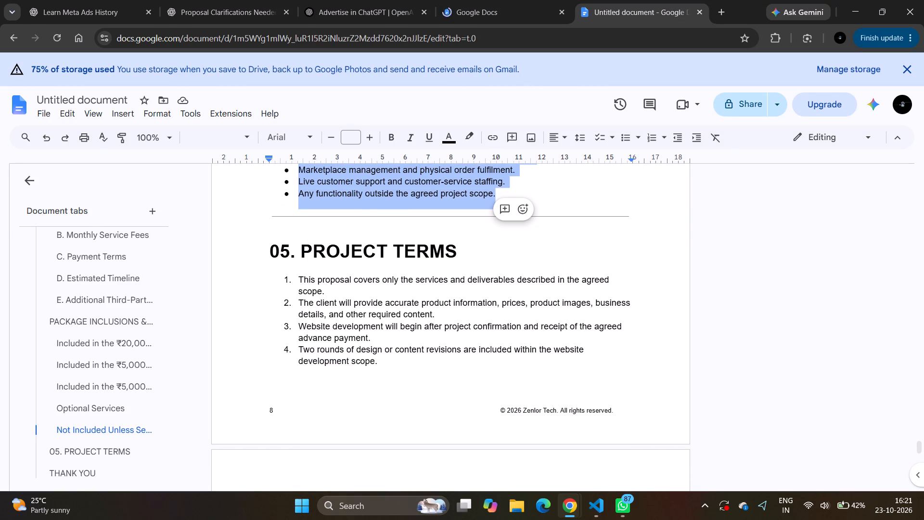
pyautogui.scroll(-3, 417, 337)
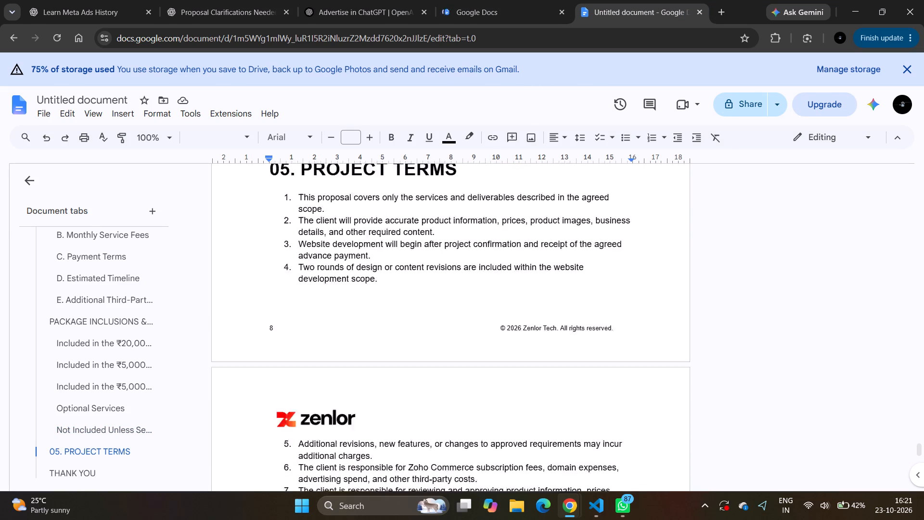
pyautogui.scroll(-5, 417, 337)
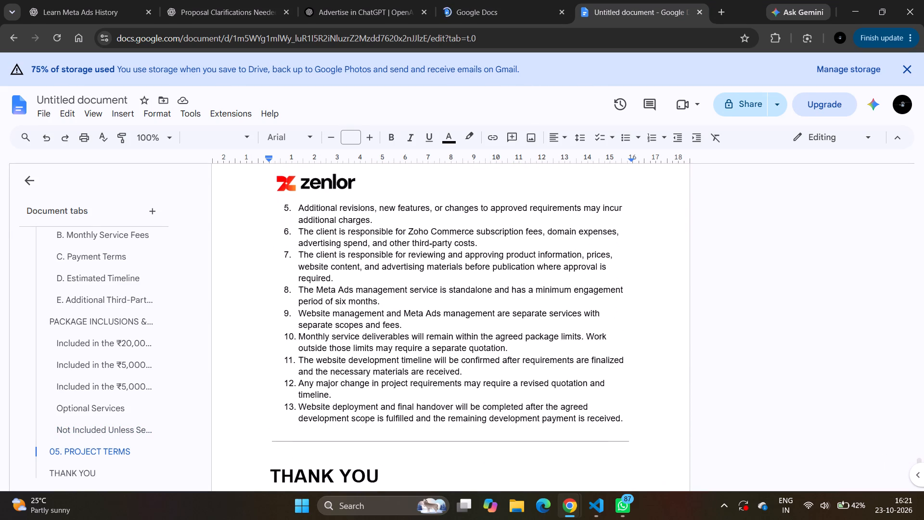
pyautogui.scroll(-1, 417, 337)
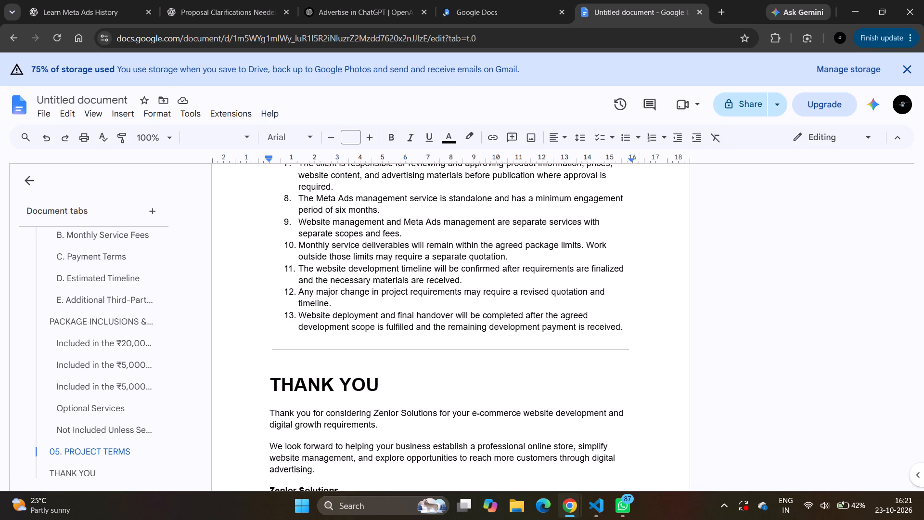
pyautogui.scroll(2, 417, 337)
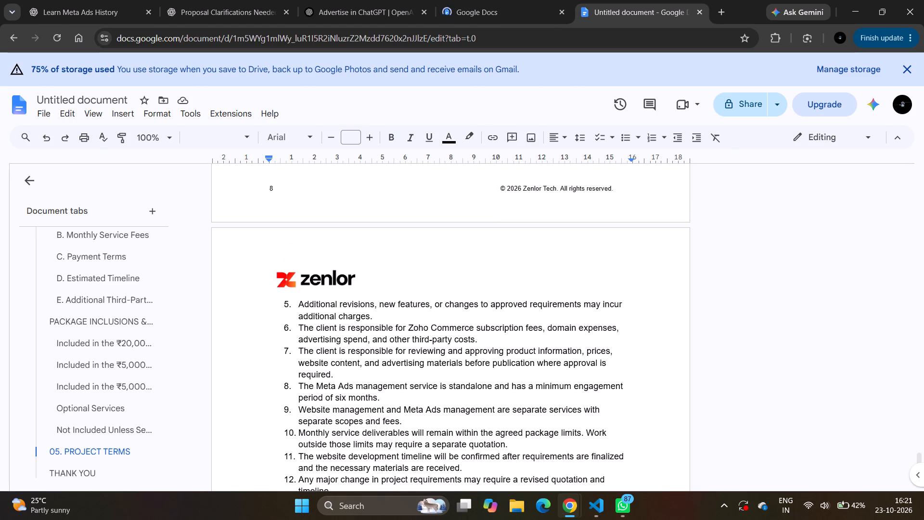
pyautogui.scroll(2, 417, 337)
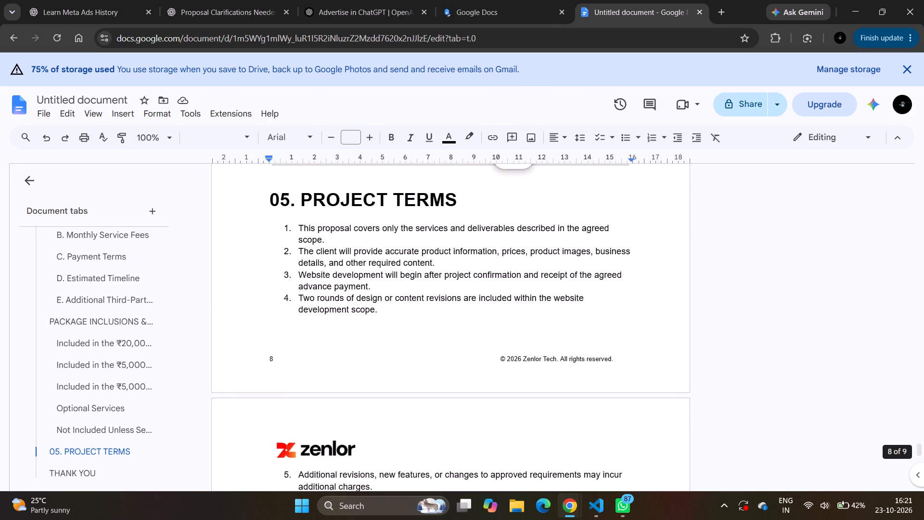
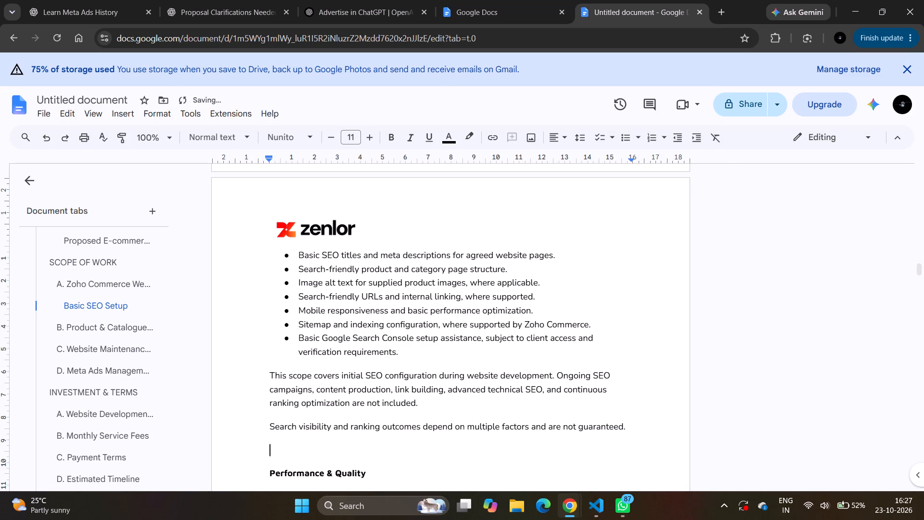
pyautogui.press('BackSpace')
# Review the inserted Basic SEO Setup section and its surrounding subsections across the page break.
pyautogui.scroll(2, 314, 313)
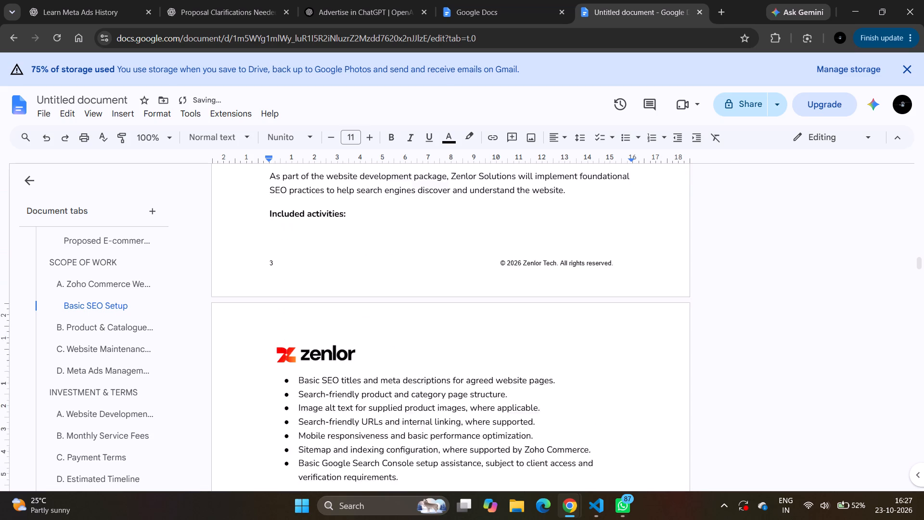
pyautogui.scroll(2, 314, 313)
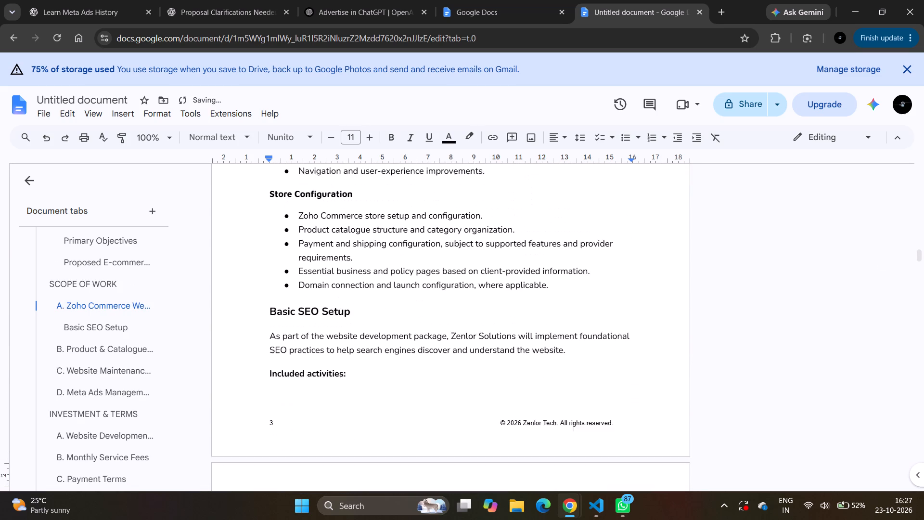
pyautogui.scroll(1, 314, 313)
pyautogui.scroll(-1, 314, 313)
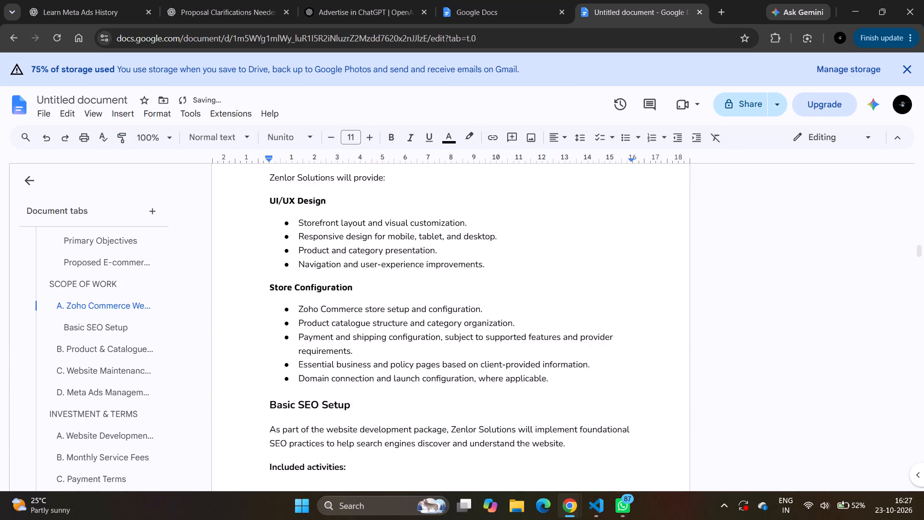
pyautogui.scroll(-3, 314, 313)
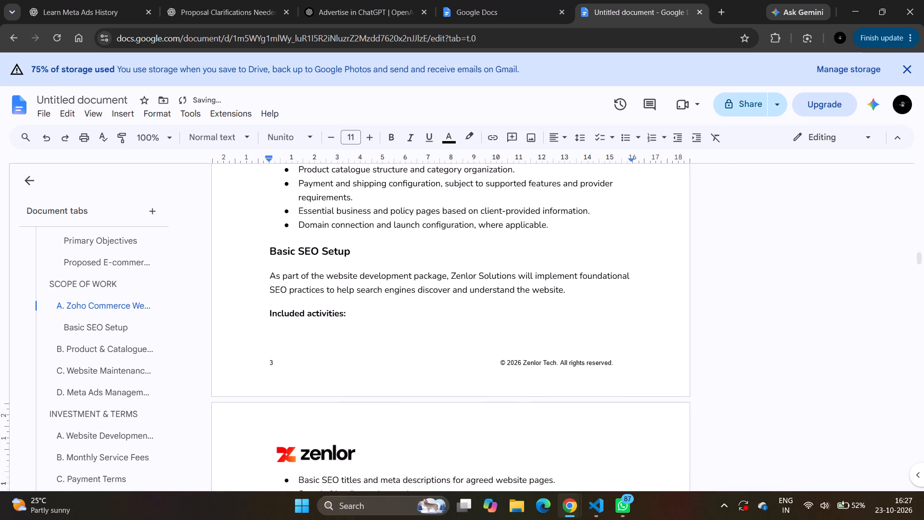
pyautogui.scroll(-3, 314, 313)
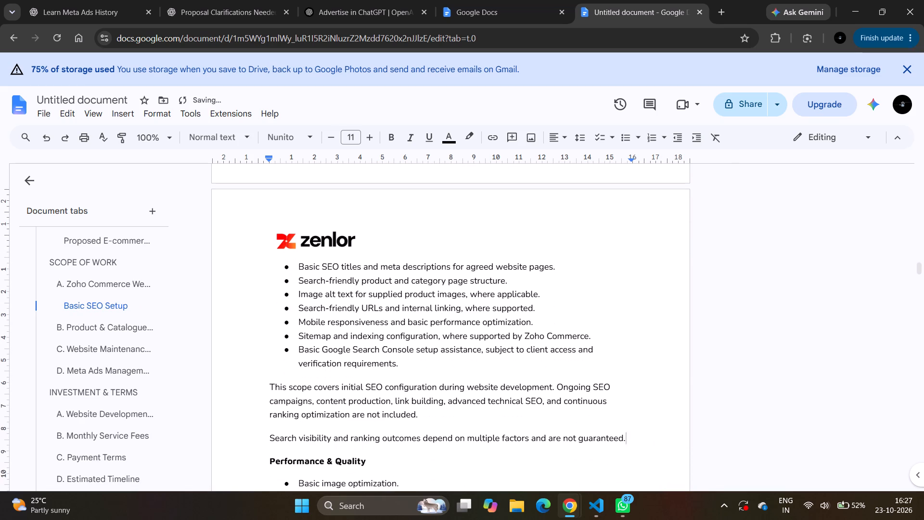
pyautogui.scroll(-1, 314, 313)
pyautogui.scroll(3, 443, 351)
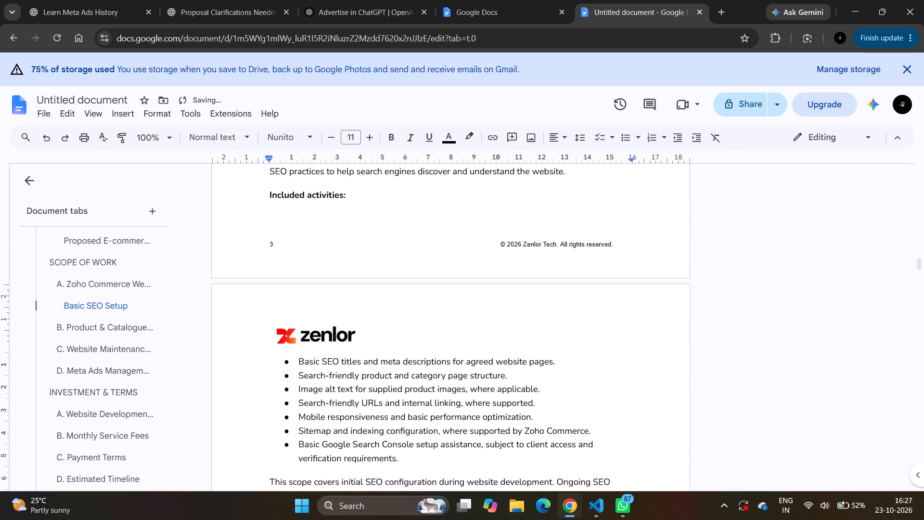
# Change the font of the Basic SEO Setup heading to Maven Pro.
pyautogui.scroll(2, 443, 351)
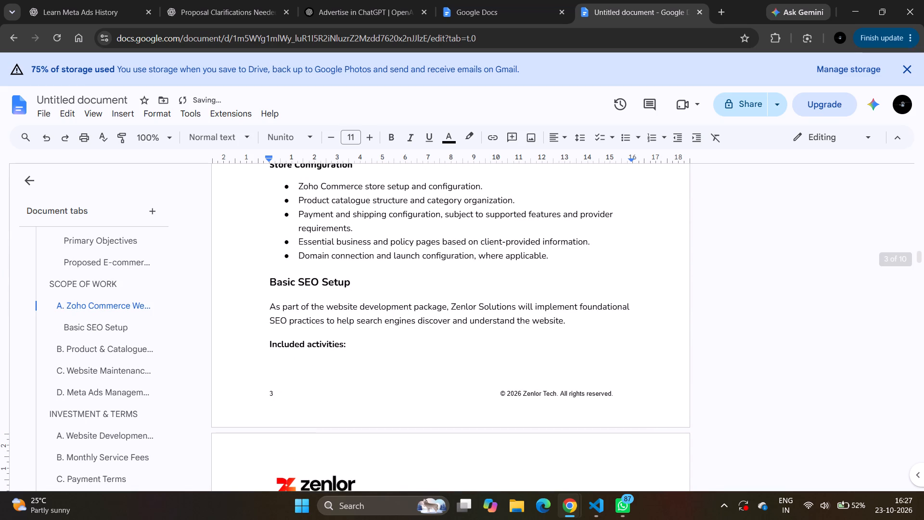
pyautogui.keyDown('shift'); pyautogui.click(269, 308); pyautogui.keyUp('shift')
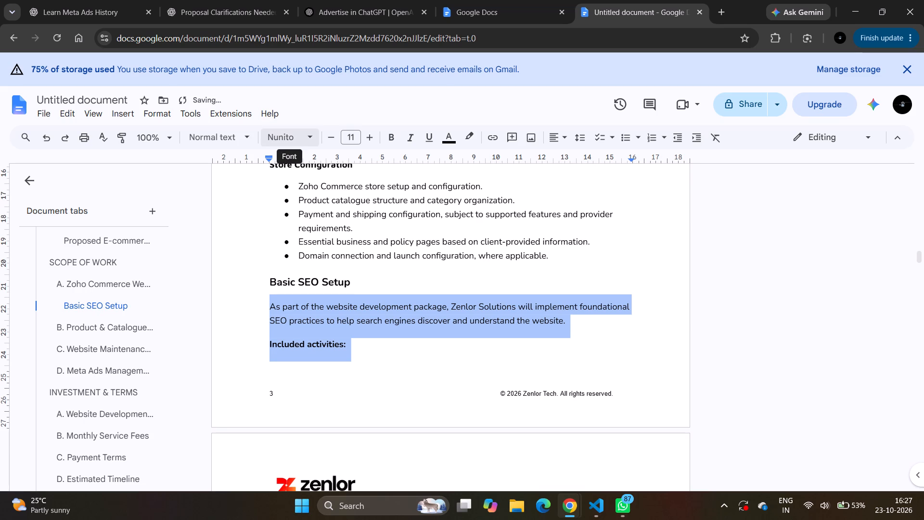
pyautogui.click(296, 283)
pyautogui.tripleClick(296, 283)
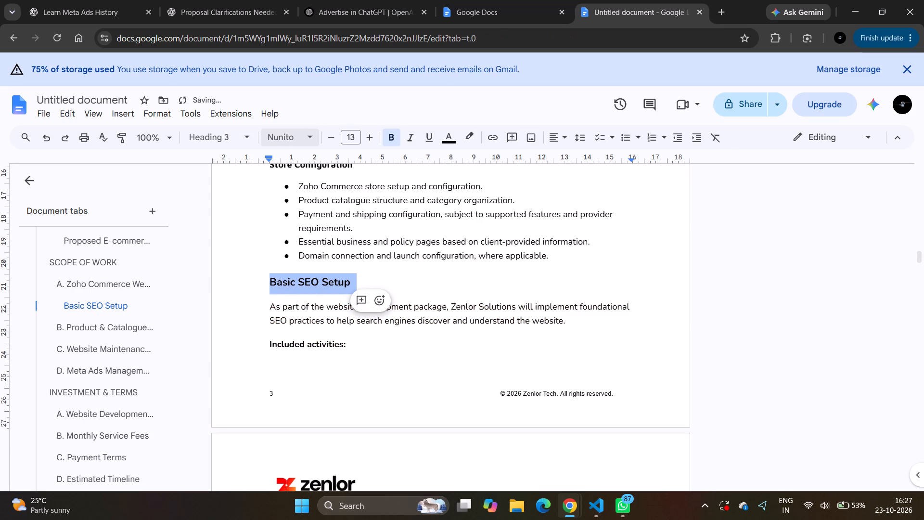
pyautogui.click(282, 134)
pyautogui.click(295, 222)
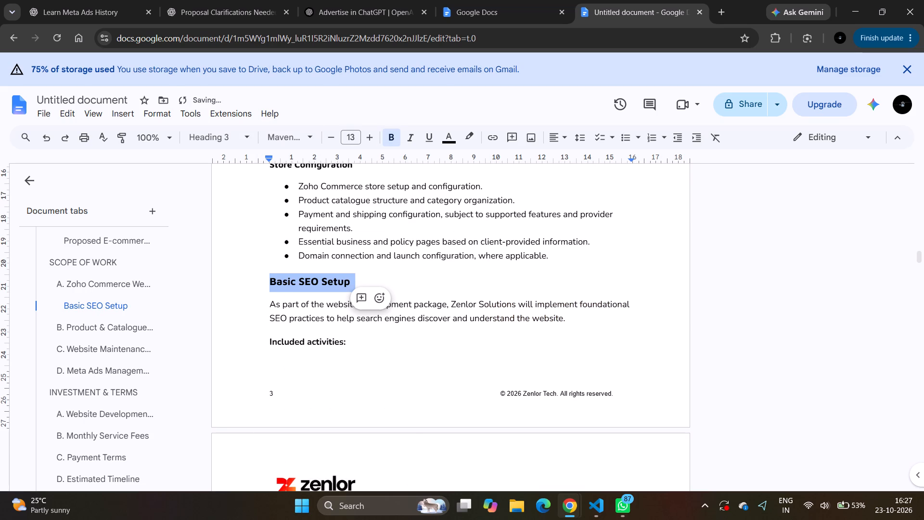
# Change the font of the "Included activities:" label under Basic SEO Setup to Maven Pro.
pyautogui.scroll(1, 424, 285)
pyautogui.hscroll(1, 424, 285)
pyautogui.scroll(-1, 424, 285)
pyautogui.tripleClick(311, 342)
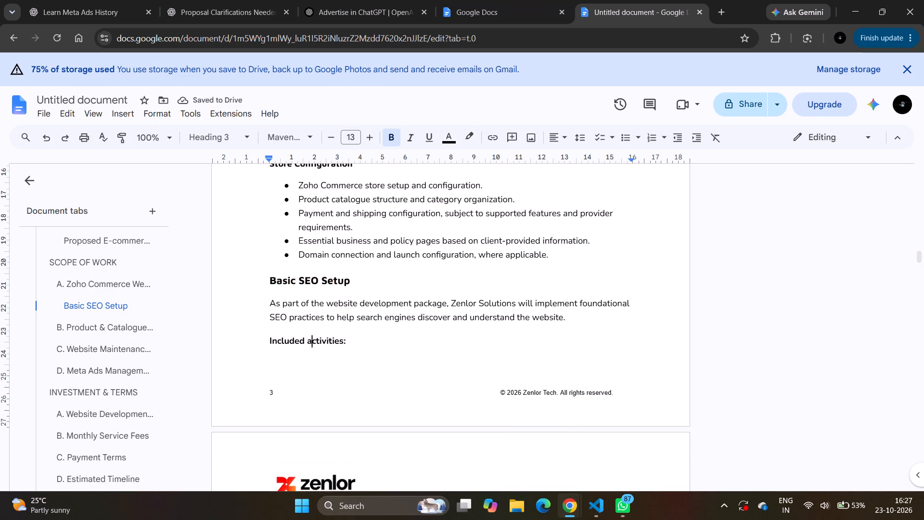
pyautogui.click(289, 140)
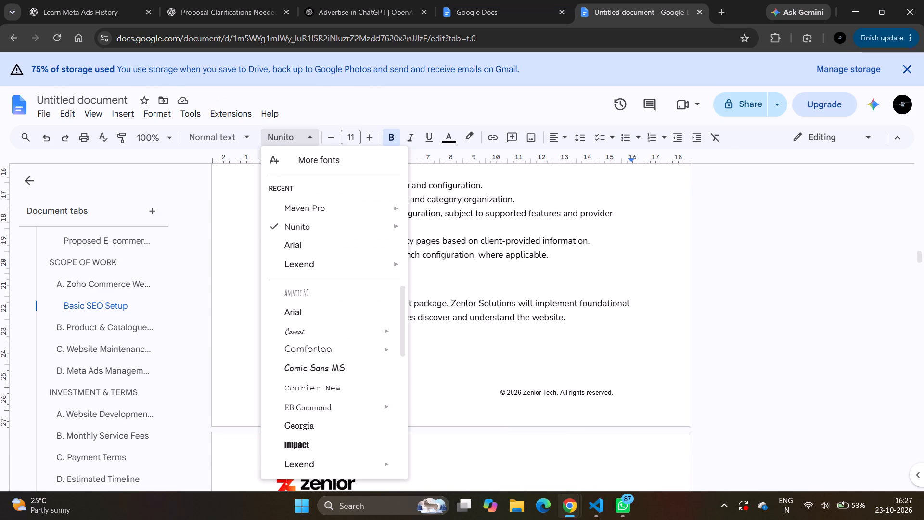
pyautogui.click(301, 203)
# Color the sentence about search visibility and ranking outcomes dark gray at the end of the Basic SEO Setup section.
pyautogui.scroll(-2, 317, 302)
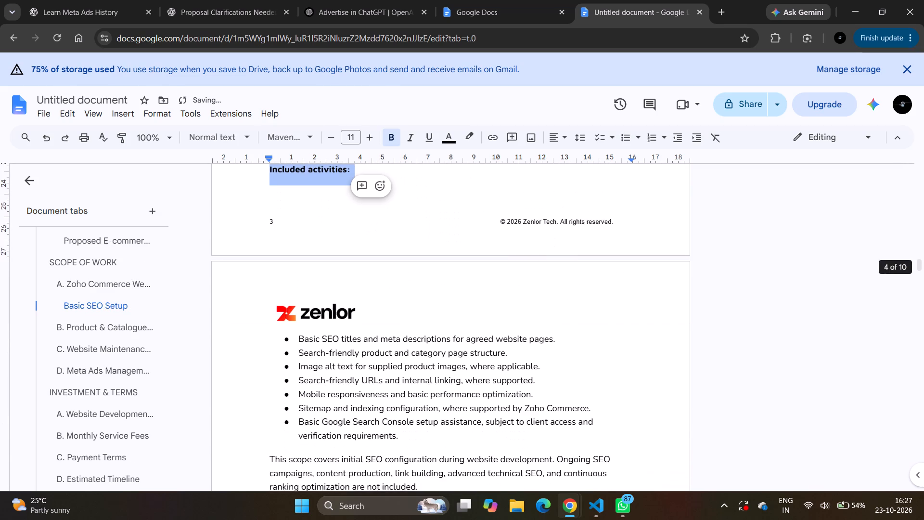
pyautogui.scroll(-1, 317, 302)
pyautogui.scroll(-1, 333, 390)
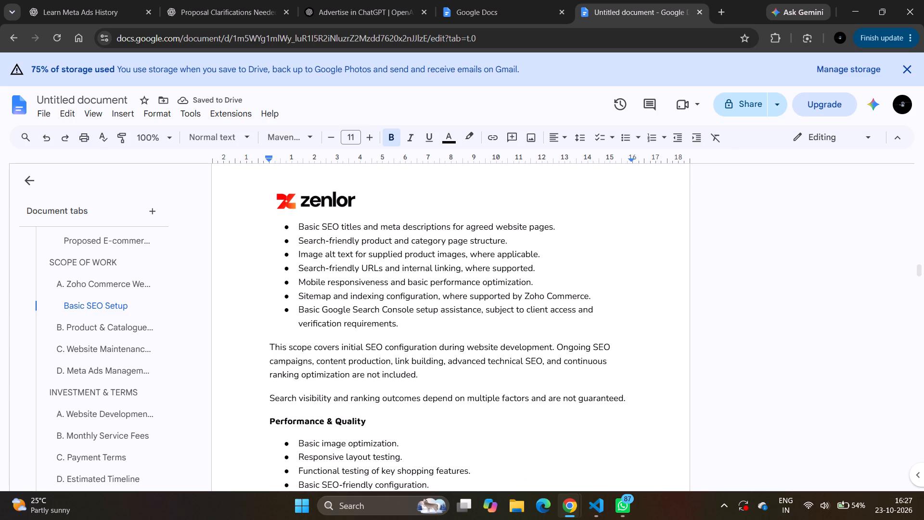
pyautogui.click(372, 380)
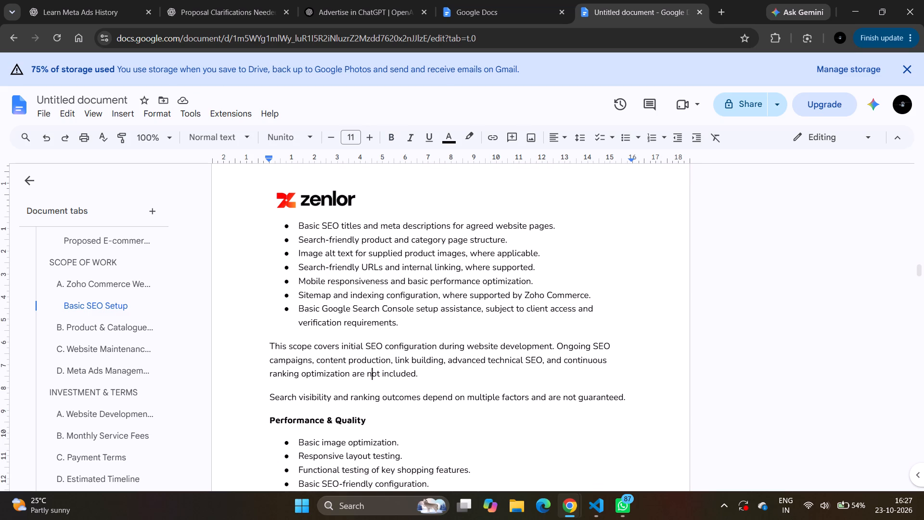
pyautogui.moveTo(268, 397); pyautogui.dragTo(629, 394)
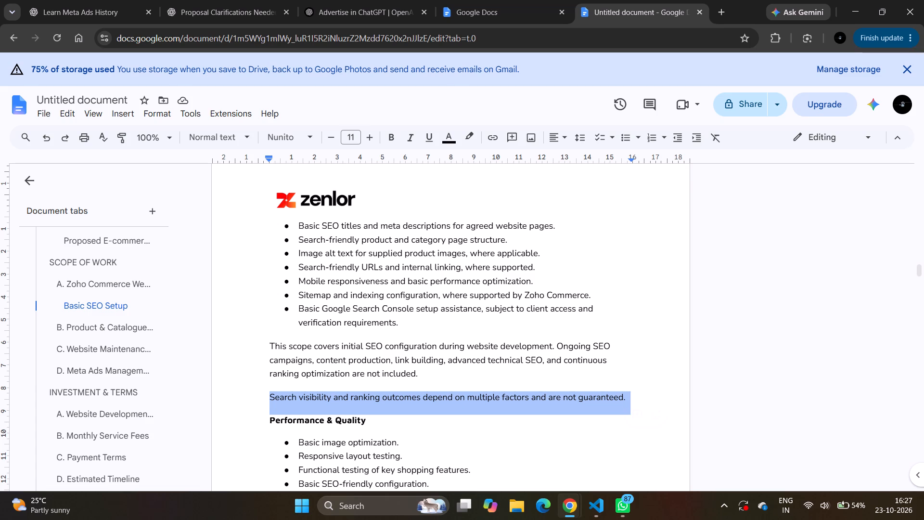
pyautogui.click(454, 143)
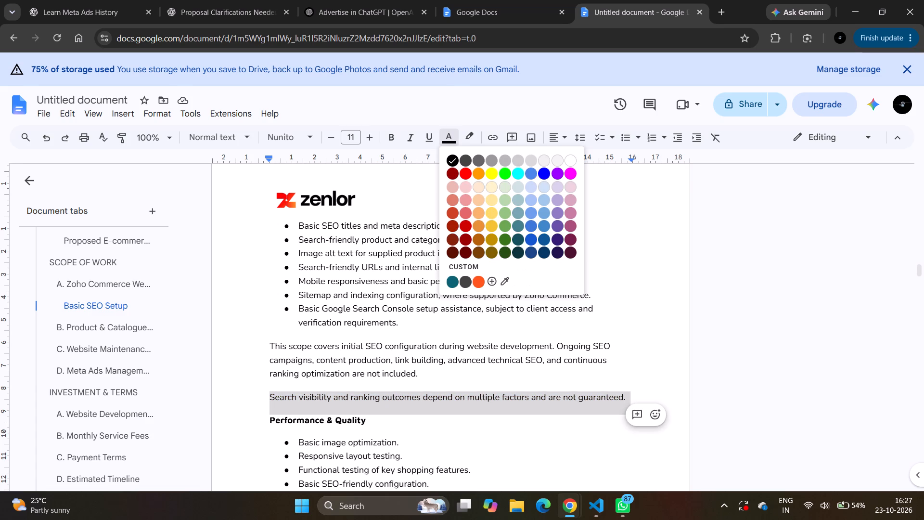
pyautogui.click(475, 160)
pyautogui.click(443, 383)
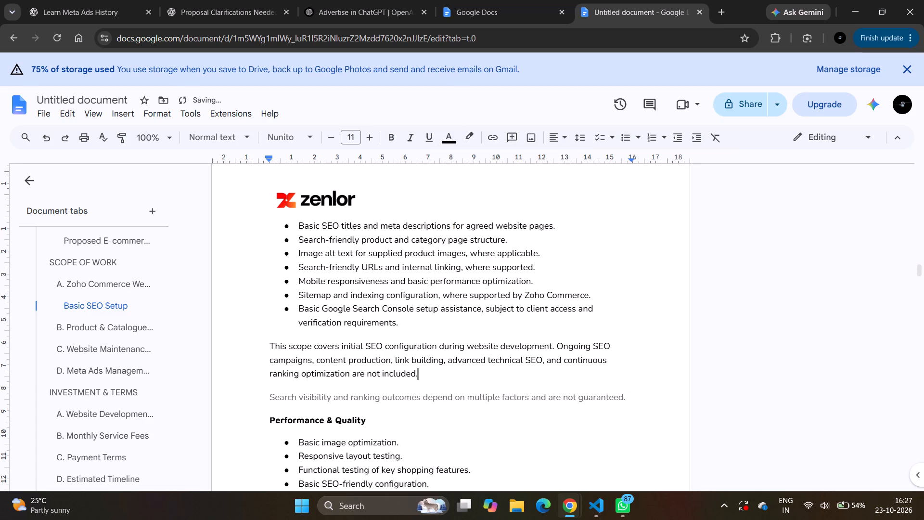
pyautogui.scroll(-1, 430, 417)
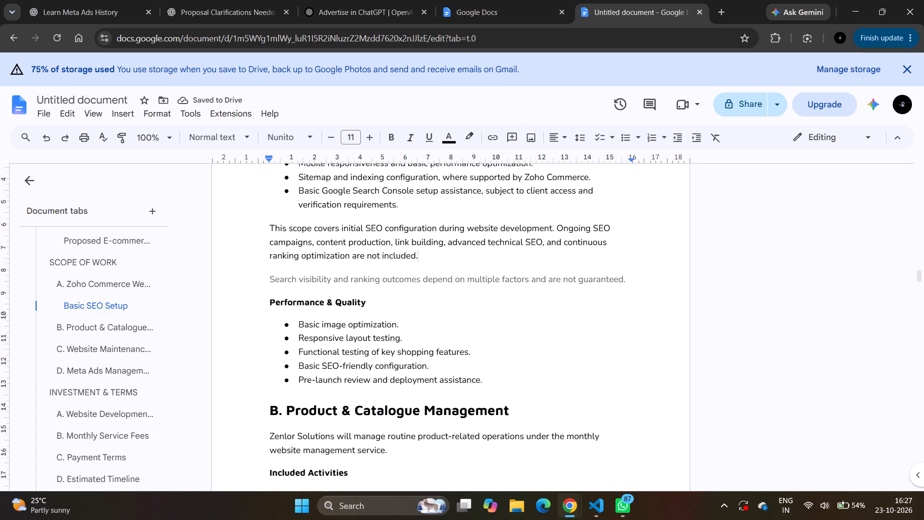
pyautogui.scroll(-1, 397, 344)
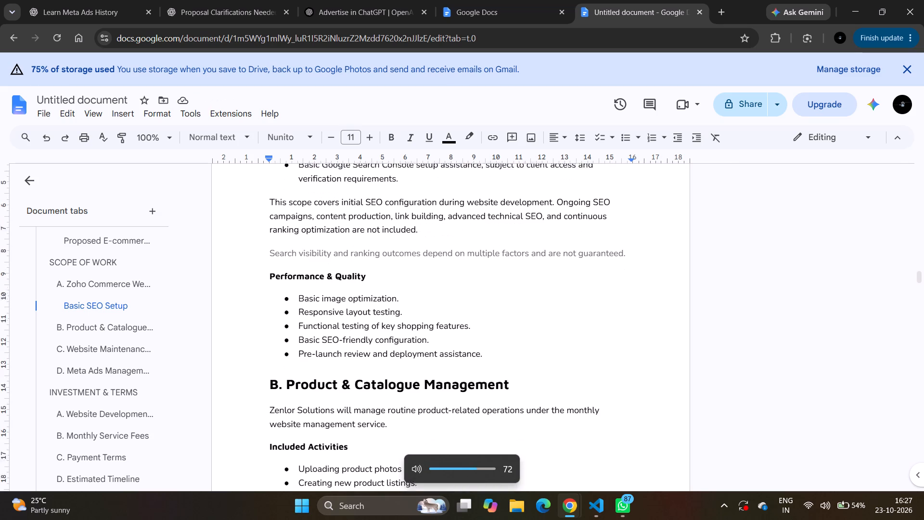
pyautogui.scroll(-1, 397, 344)
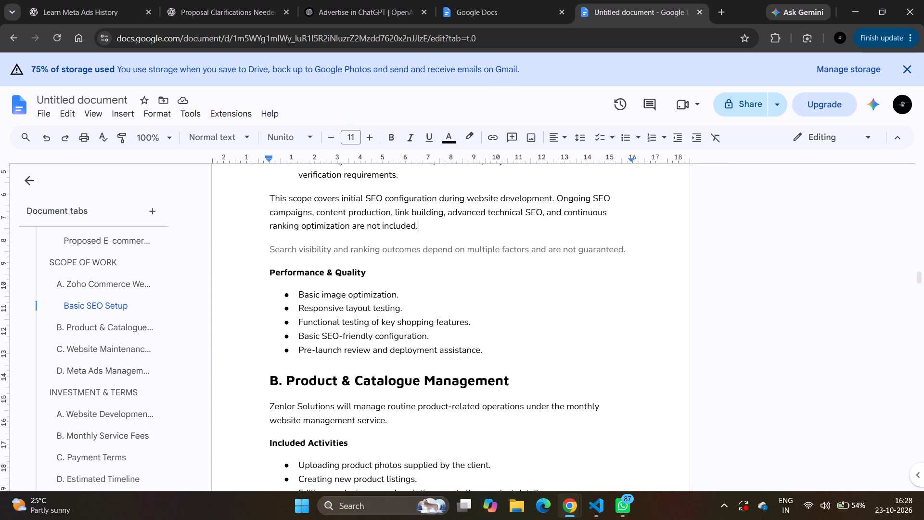
pyautogui.click(378, 266)
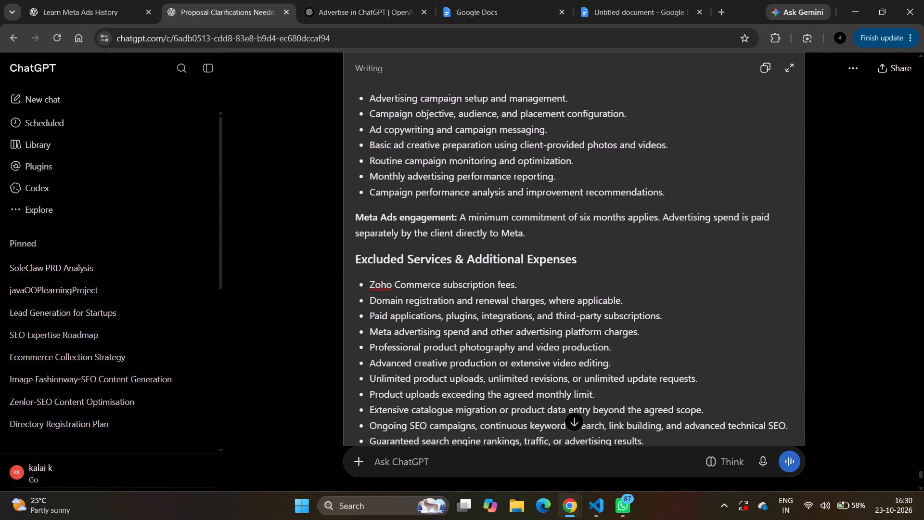
pyautogui.scroll(-1, 553, 315)
pyautogui.keyDown('shift'); pyautogui.click(445, 343); pyautogui.keyUp('shift')
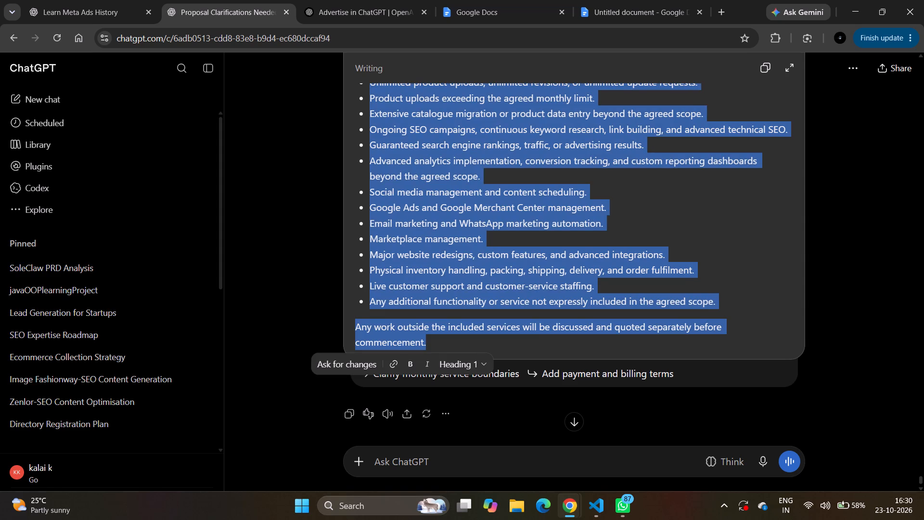
pyautogui.hotkey('ctrl', 'c')
# In the Google Docs proposal, replace the old Package Inclusions & Exclusions section, including the divider before 05. Project Terms, with the copied text, leaving no extra line.
pyautogui.hotkey('ctrl', 'Tab')
pyautogui.hotkey('ctrl', 'Tab')
pyautogui.hotkey('ctrl', 'Tab')
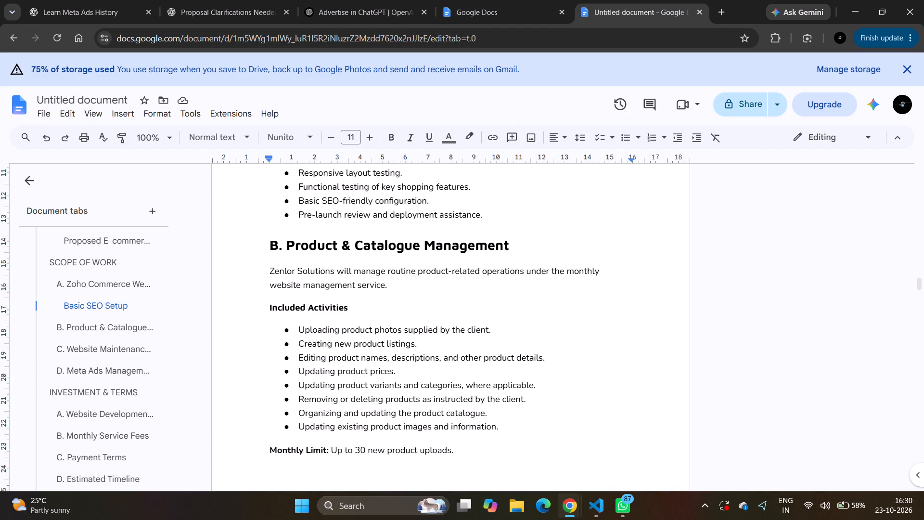
pyautogui.scroll(-5, 381, 284)
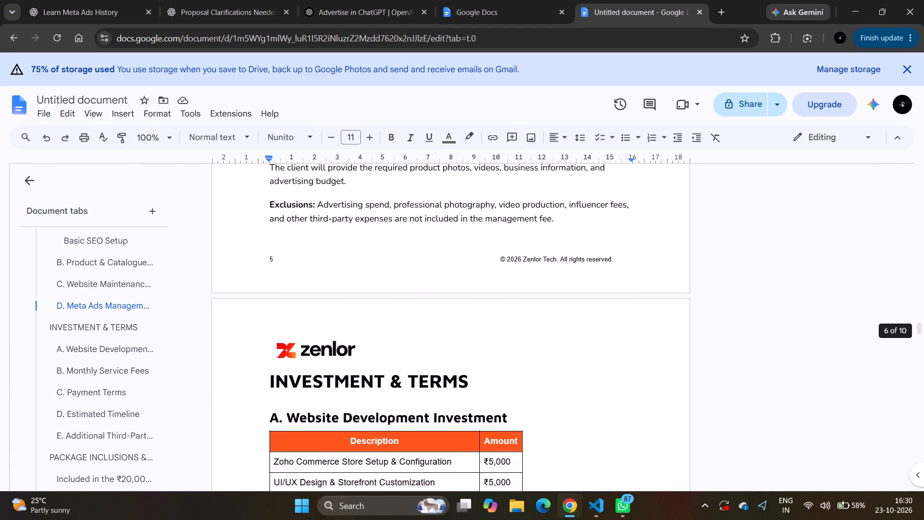
pyautogui.scroll(-3, 381, 284)
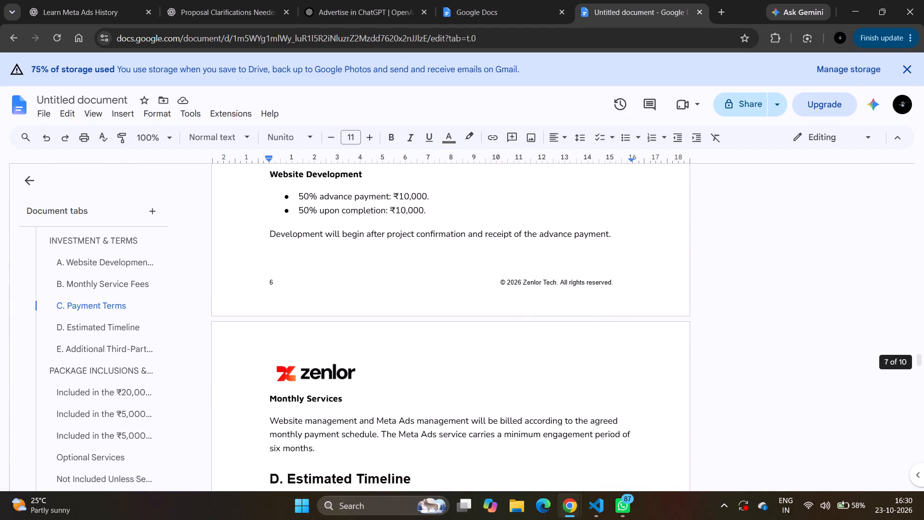
pyautogui.scroll(-4, 381, 284)
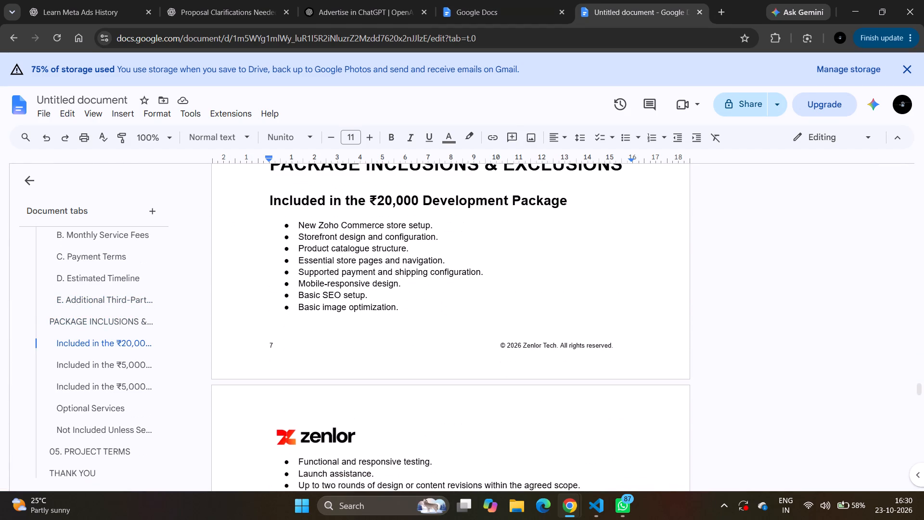
pyautogui.scroll(1, 381, 284)
pyautogui.moveTo(271, 202); pyautogui.dragTo(409, 309)
pyautogui.scroll(-2, 409, 309)
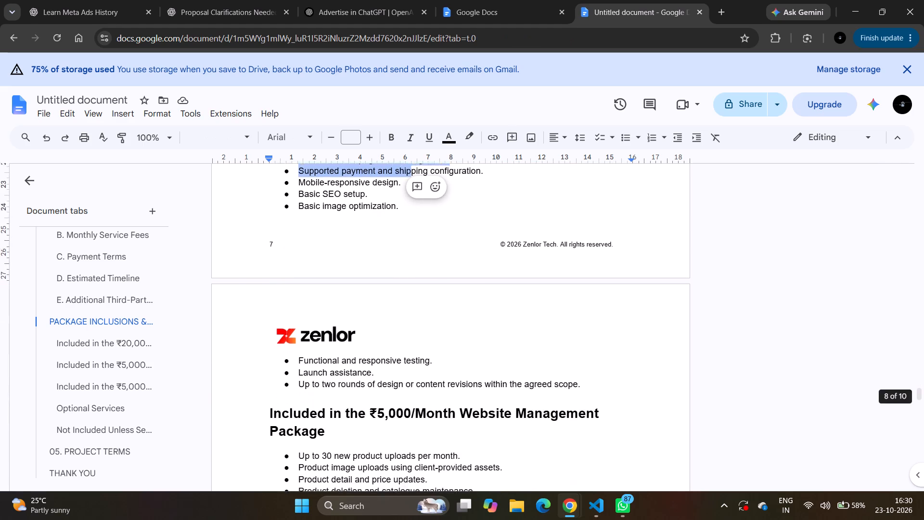
pyautogui.scroll(-2, 409, 309)
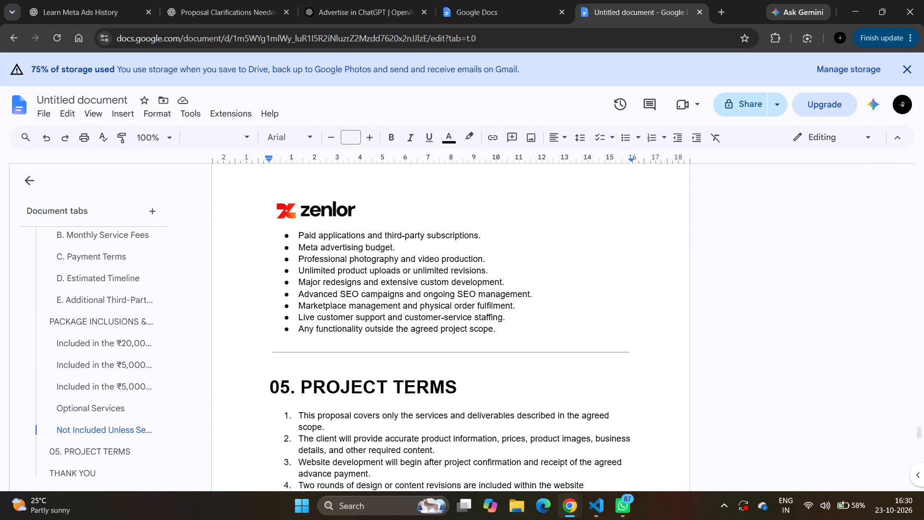
pyautogui.keyDown('shift'); pyautogui.click(642, 351); pyautogui.keyUp('shift')
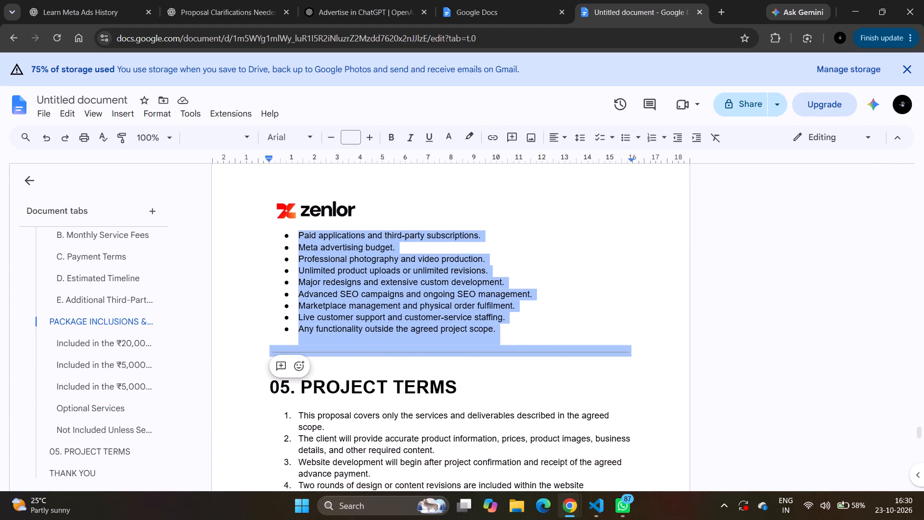
pyautogui.hotkey('ctrl', 'v')
pyautogui.press('BackSpace')
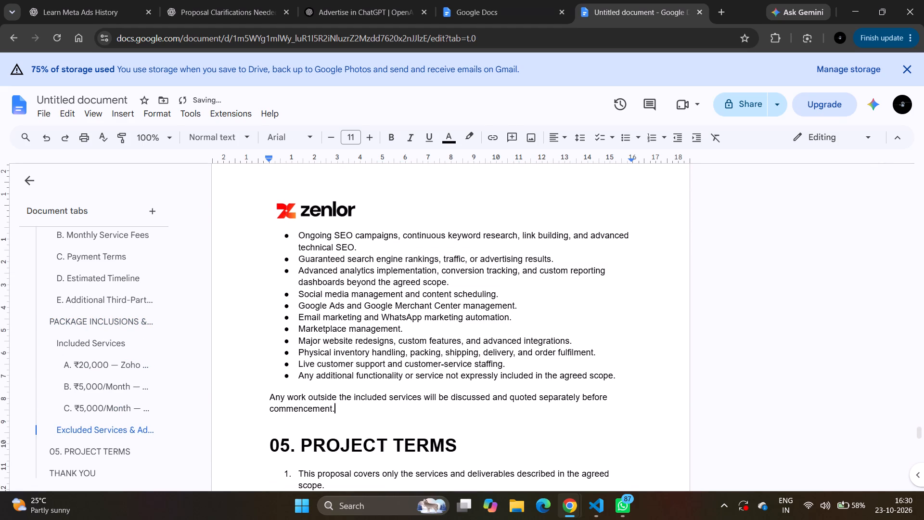
# Set the bulleted list under Excluded Services & Additional Expenses to the Nunito font.
pyautogui.scroll(4, 356, 291)
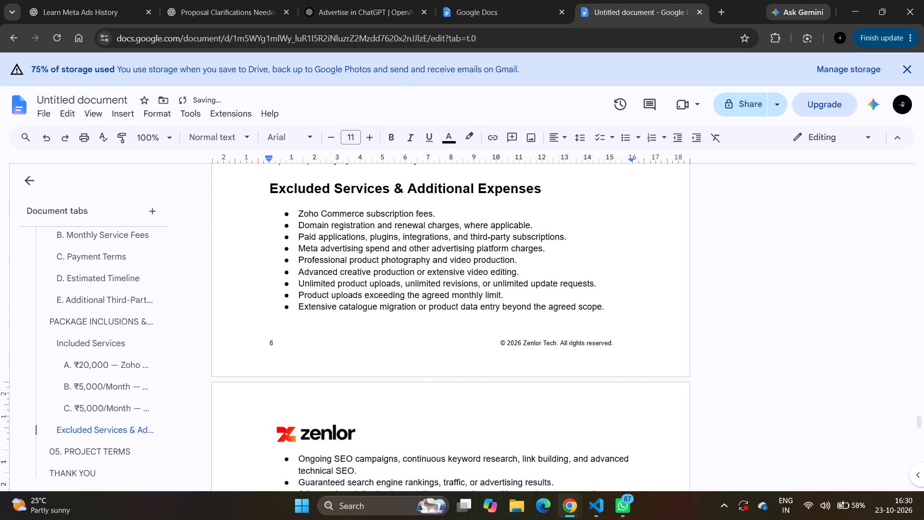
pyautogui.scroll(1, 356, 291)
pyautogui.keyDown('shift'); pyautogui.click(295, 296); pyautogui.keyUp('shift')
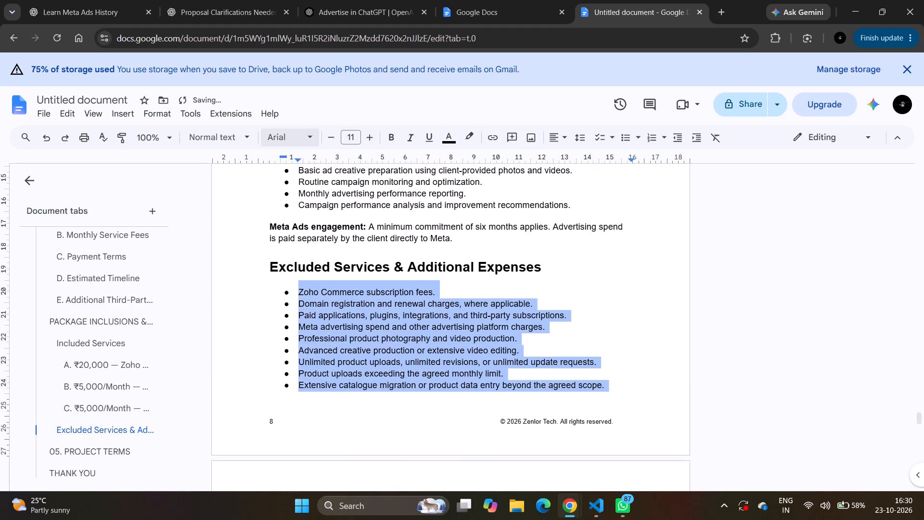
pyautogui.moveTo(298, 141); pyautogui.dragTo(295, 220)
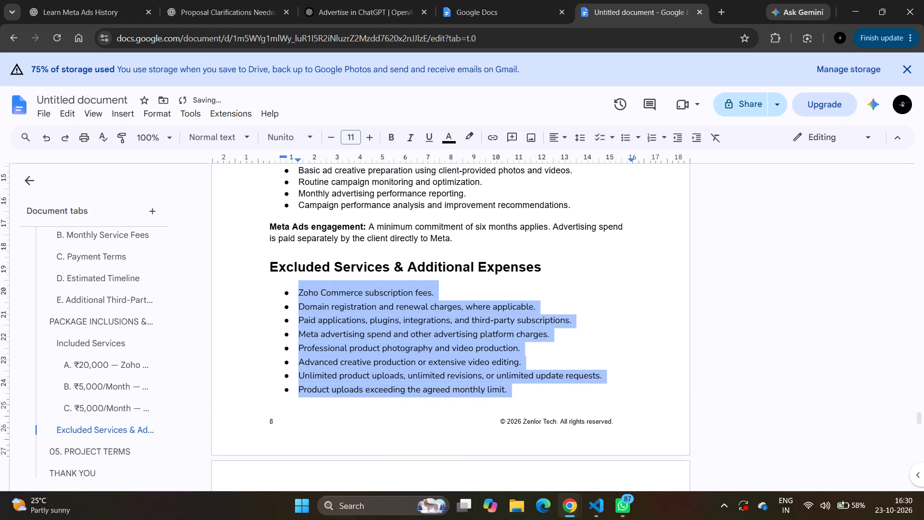
# Set the "Excluded Services & Additional Expenses" heading to the Maven Pro font.
pyautogui.tripleClick(280, 265)
pyautogui.click(290, 129)
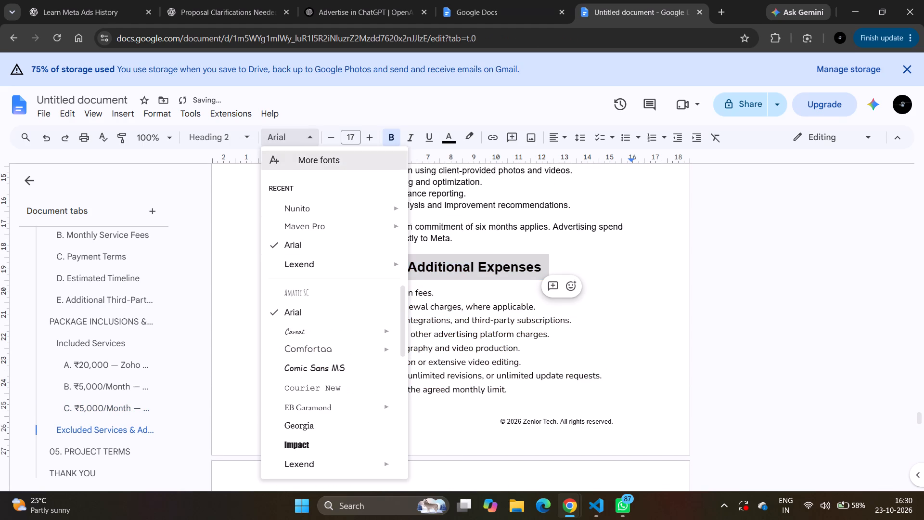
pyautogui.click(283, 221)
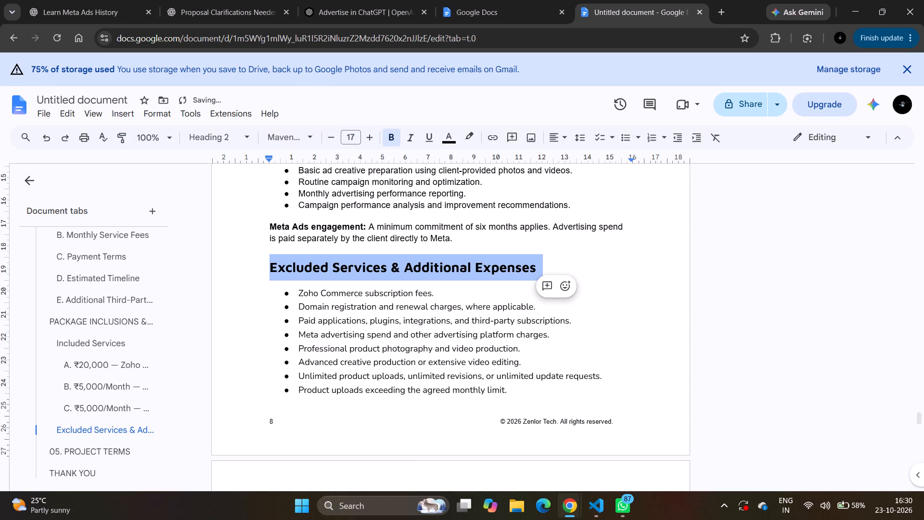
# Color the text after the bold "Meta Ads engagement:" label dark grey, through "directly to Meta.", leaving the label black.
pyautogui.scroll(1, 335, 241)
pyautogui.moveTo(269, 263); pyautogui.dragTo(456, 273)
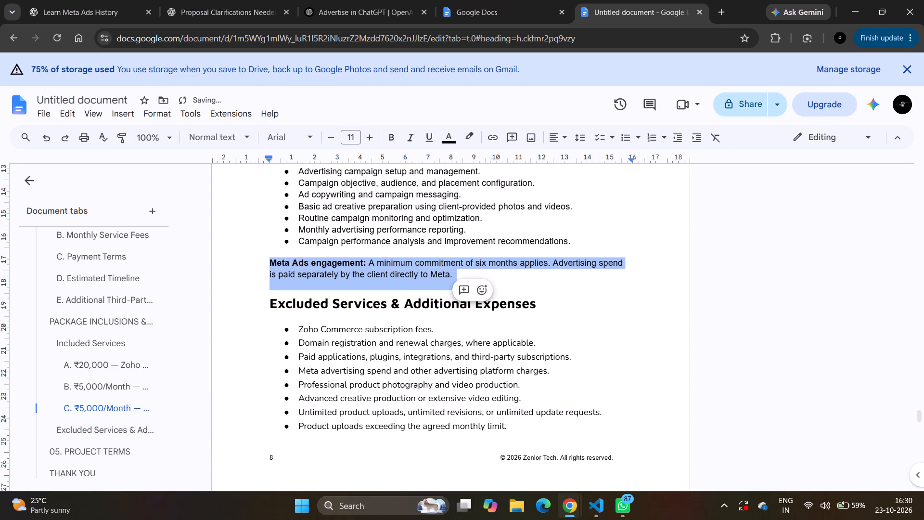
pyautogui.click(368, 263)
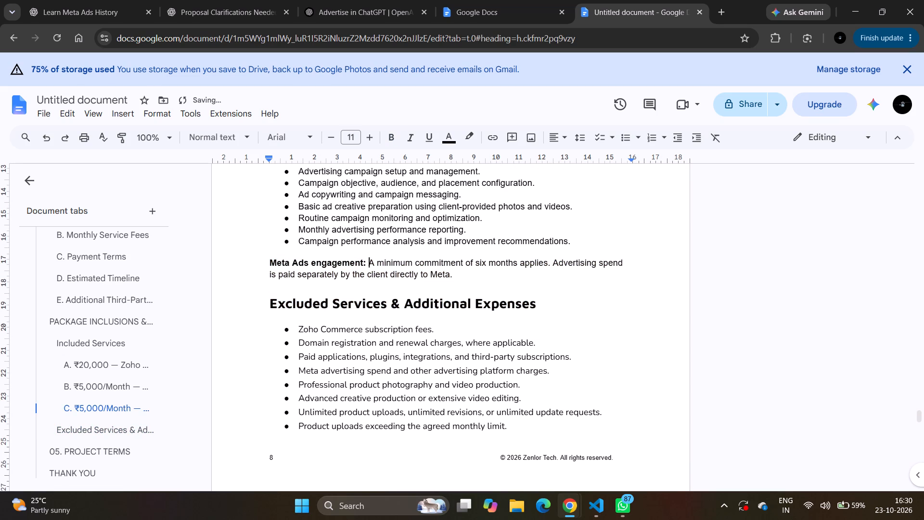
pyautogui.keyDown('shift'); pyautogui.click(452, 274); pyautogui.keyUp('shift')
pyautogui.click(452, 139)
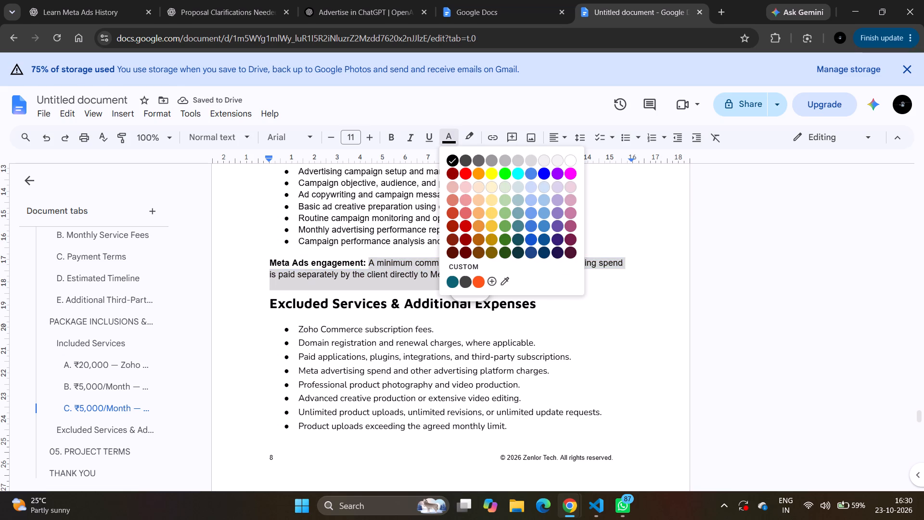
pyautogui.click(475, 158)
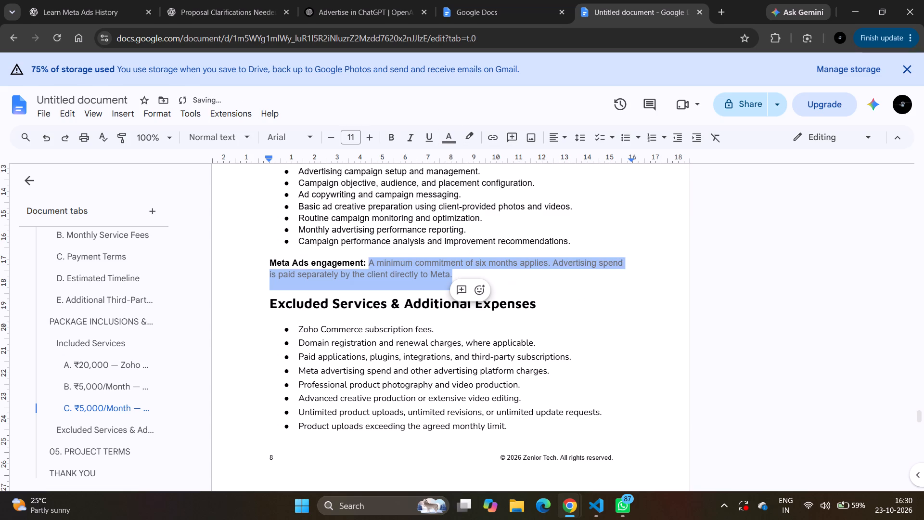
# Set the whole Meta Ads engagement paragraph, including its bold label, to the Nunito font.
pyautogui.tripleClick(357, 263)
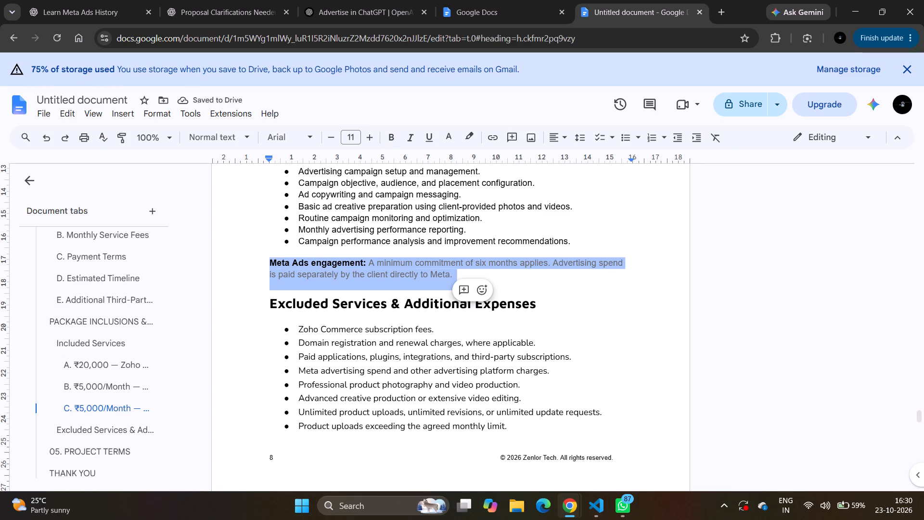
pyautogui.click(364, 261)
pyautogui.tripleClick(294, 260)
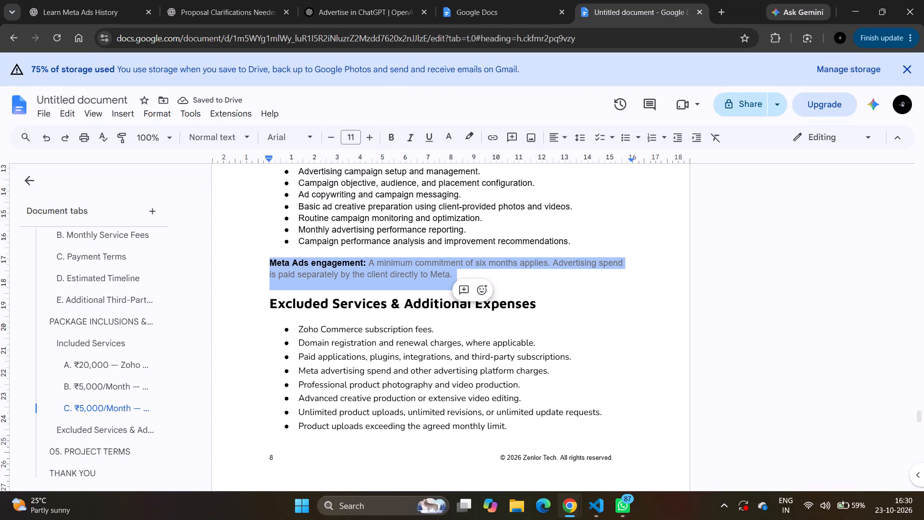
pyautogui.moveTo(278, 134); pyautogui.dragTo(289, 224)
pyautogui.click(289, 224)
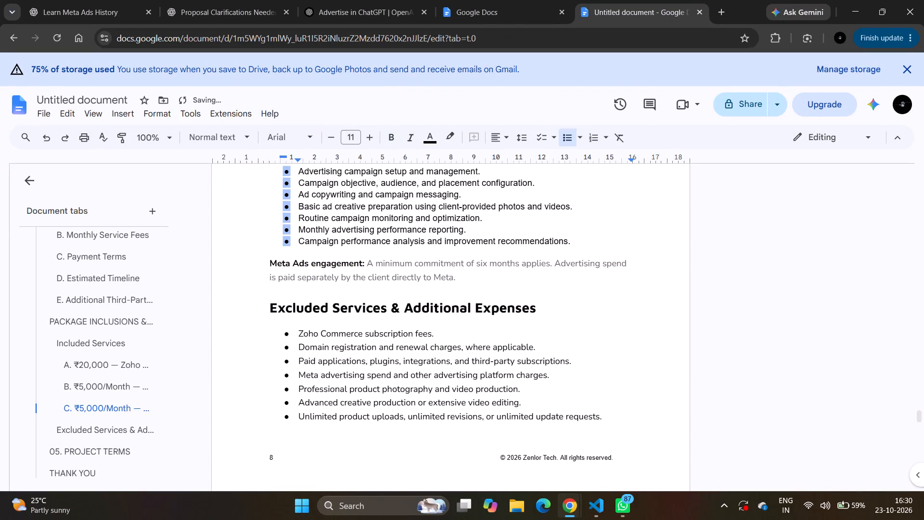
# Set the "C. ₹5,000/Month — Meta Ads Management" heading to Maven Pro and its bulleted list to Nunito.
pyautogui.scroll(2, 338, 242)
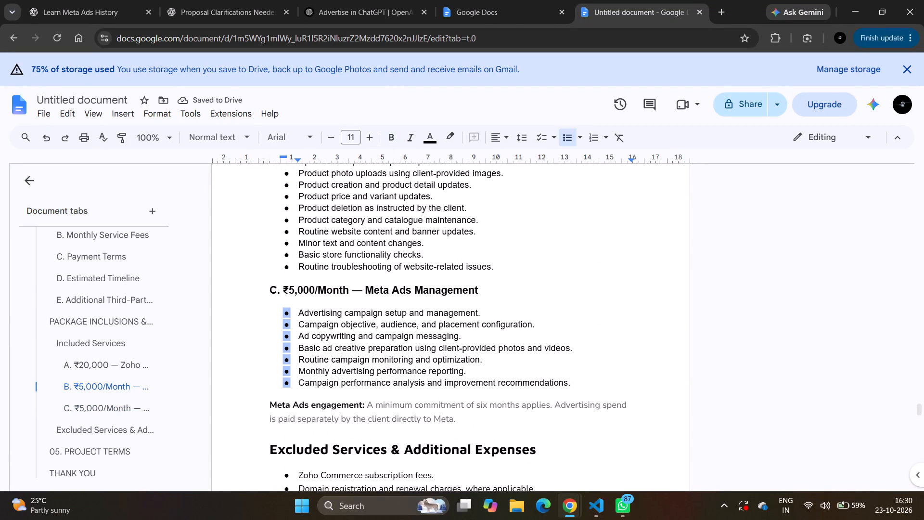
pyautogui.tripleClick(277, 289)
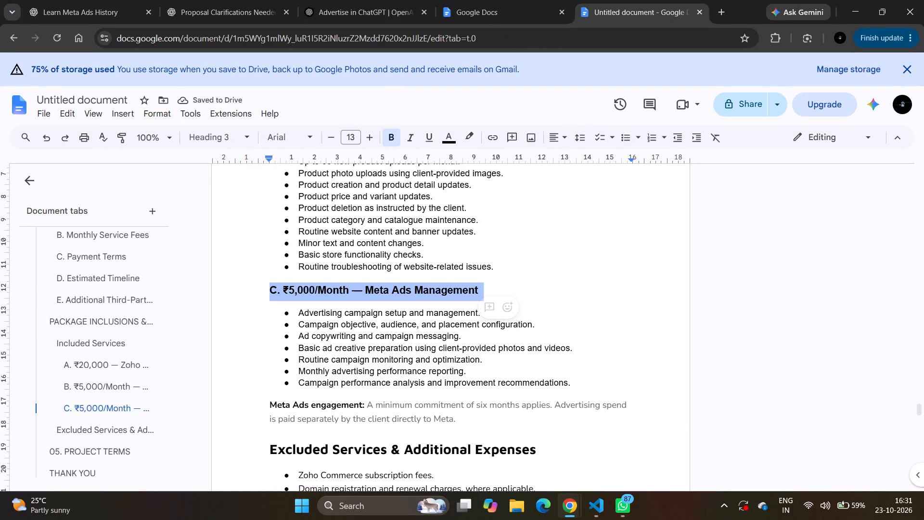
pyautogui.click(305, 136)
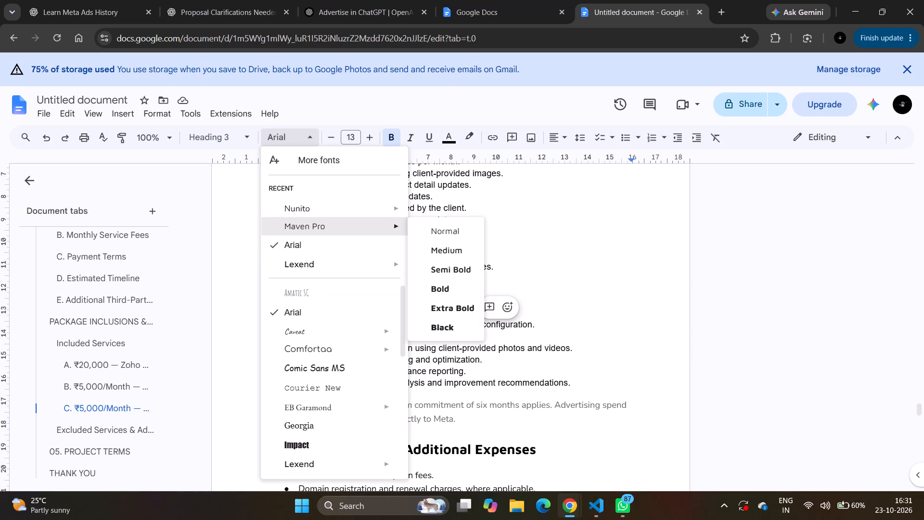
pyautogui.click(308, 218)
pyautogui.click(409, 305)
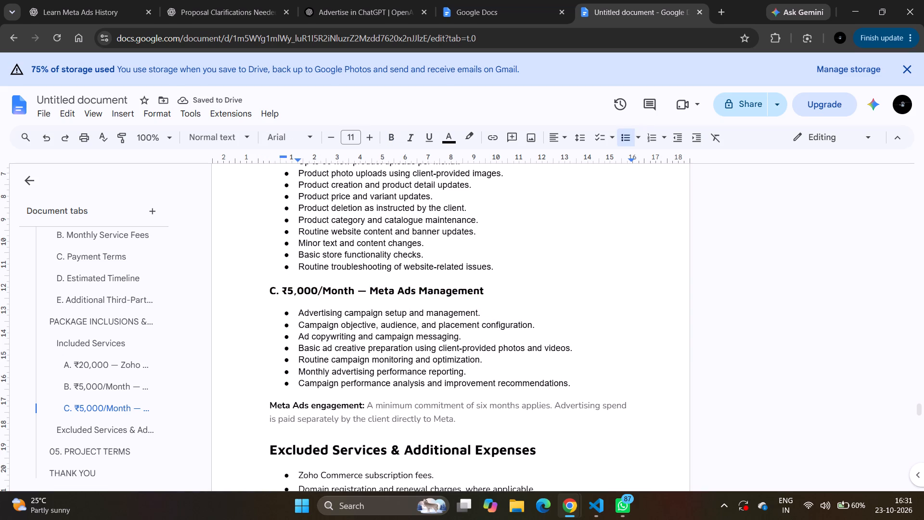
pyautogui.moveTo(297, 311); pyautogui.dragTo(496, 354)
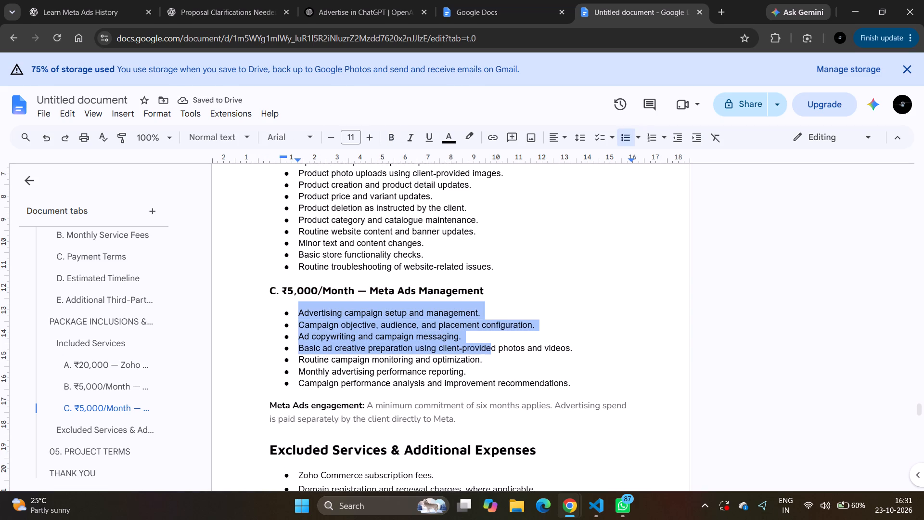
pyautogui.moveTo(496, 354); pyautogui.dragTo(569, 379)
pyautogui.hotkey('shift', 'Right')
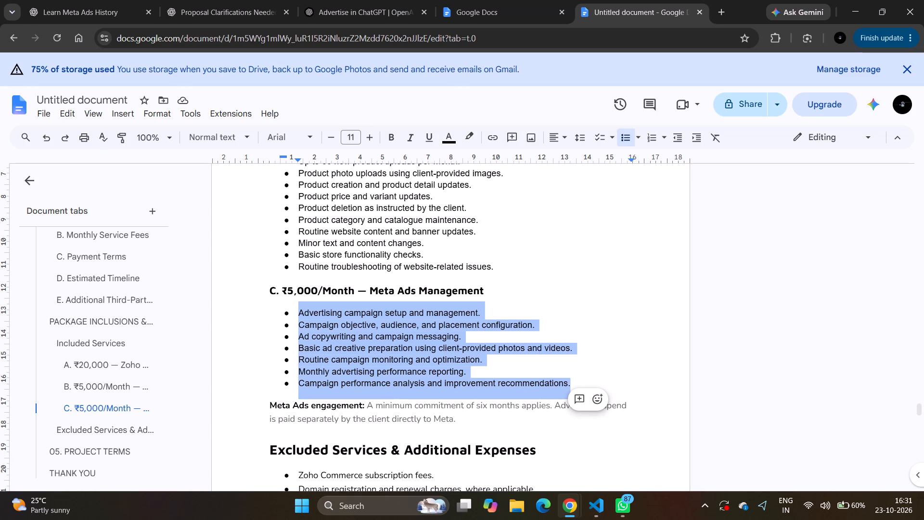
pyautogui.click(293, 130)
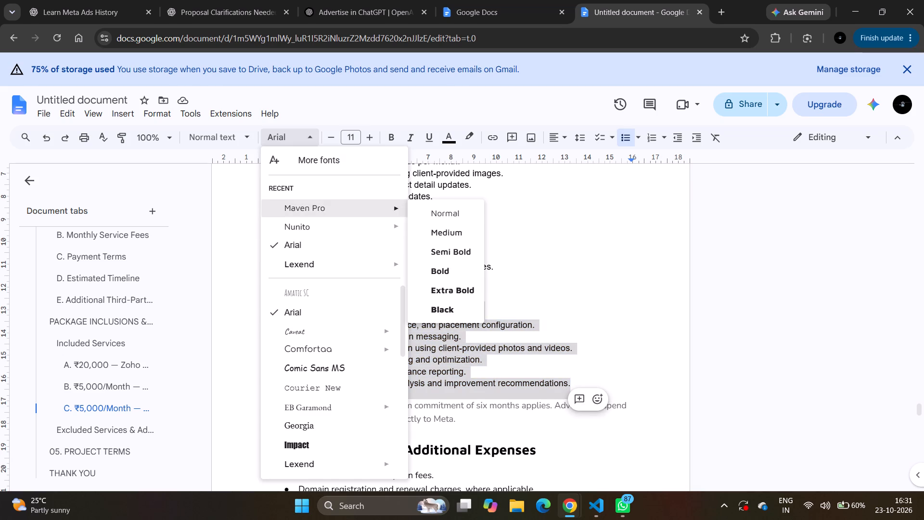
pyautogui.click(284, 227)
# Set the "B. ₹5,000/Month — Website Management & Maintenance" heading to Maven Pro and its bulleted list to Nunito.
pyautogui.scroll(1, 358, 230)
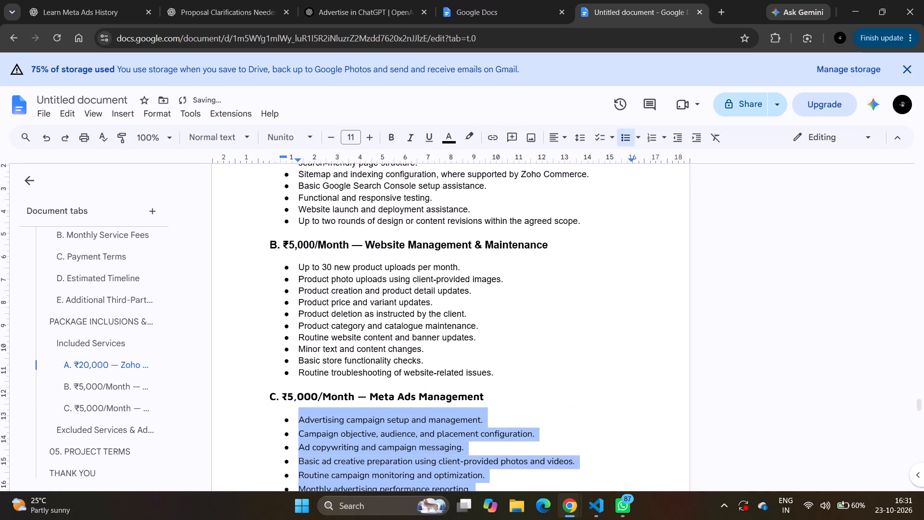
pyautogui.tripleClick(277, 243)
pyautogui.moveTo(282, 129); pyautogui.dragTo(292, 188)
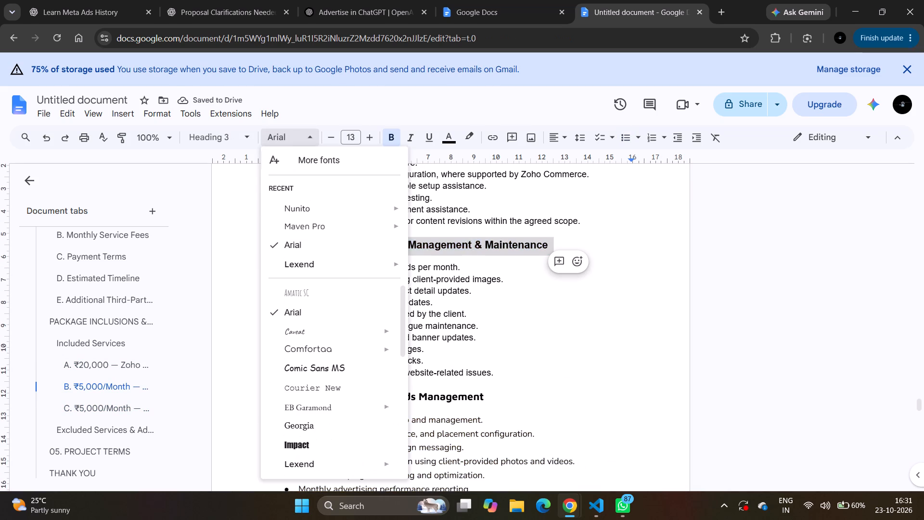
pyautogui.moveTo(292, 188); pyautogui.dragTo(291, 221)
pyautogui.moveTo(299, 267); pyautogui.dragTo(493, 370)
pyautogui.moveTo(293, 130); pyautogui.dragTo(294, 228)
# Set the entire bulleted list under "A. ₹20,000 — Zoho Commerce Website Development", across both pages, to the Nunito font.
pyautogui.scroll(2, 317, 272)
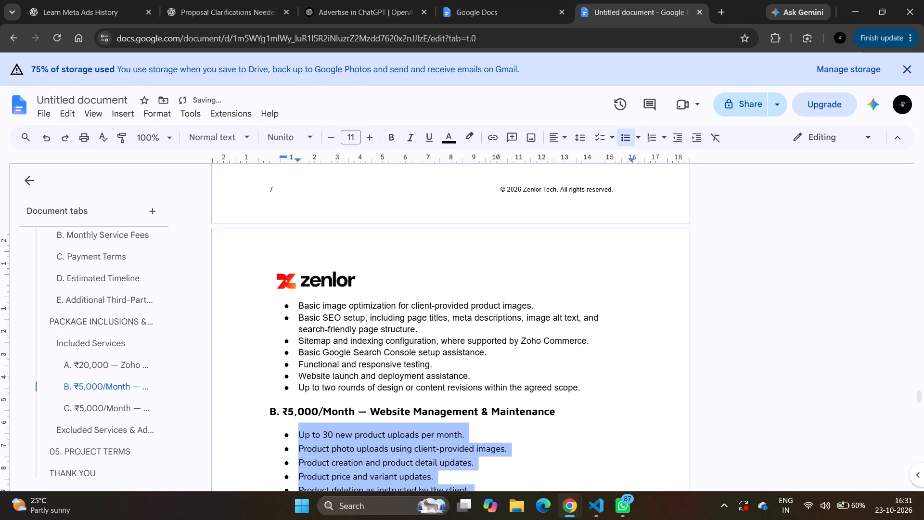
pyautogui.hscroll(1, 297, 240)
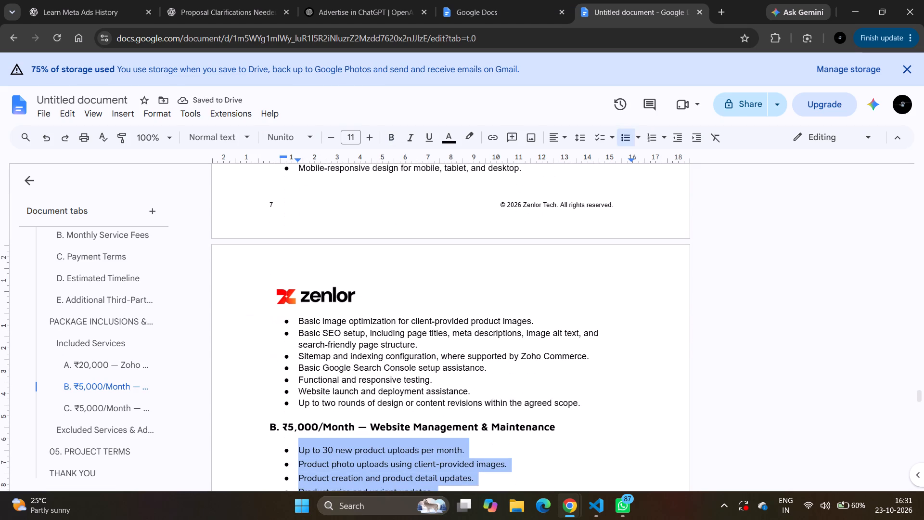
pyautogui.moveTo(582, 400); pyautogui.dragTo(532, 327)
pyautogui.scroll(3, 532, 327)
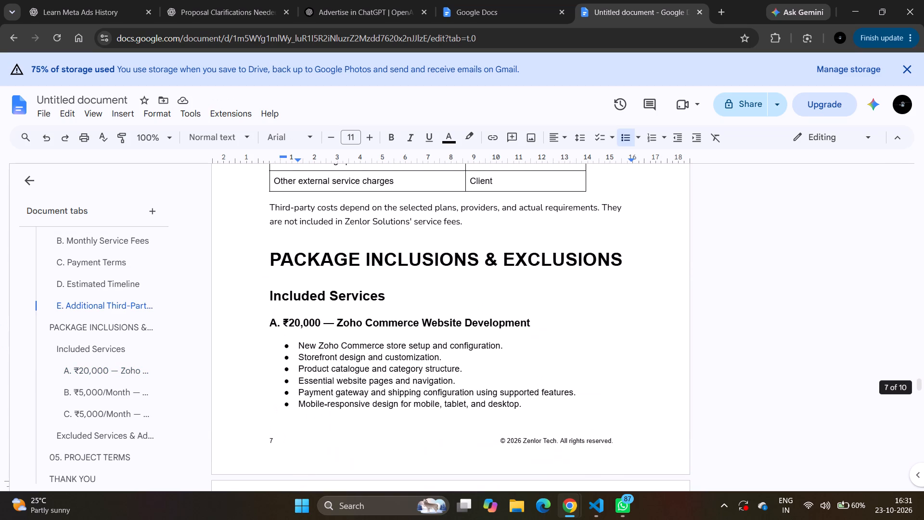
pyautogui.keyDown('shift'); pyautogui.click(298, 343); pyautogui.keyUp('shift')
pyautogui.moveTo(287, 141); pyautogui.dragTo(296, 182)
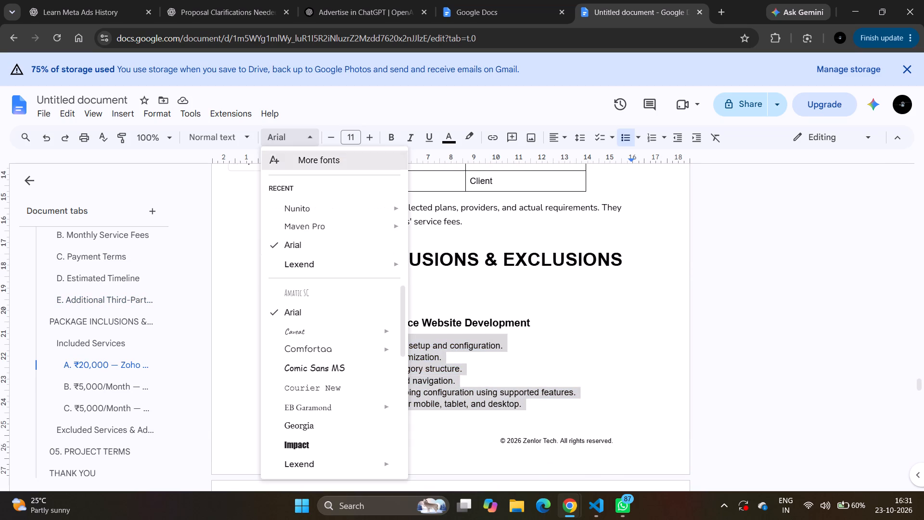
pyautogui.moveTo(296, 182); pyautogui.dragTo(300, 212)
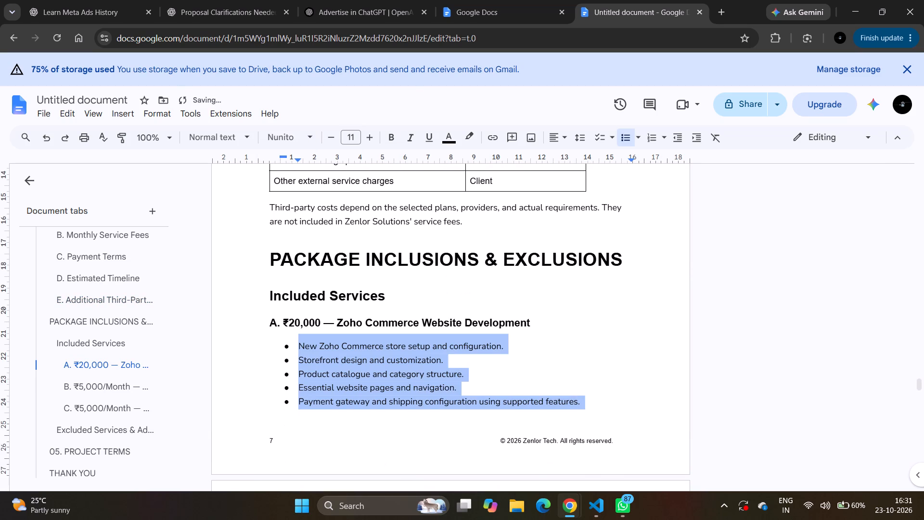
# Set the "A. ₹20,000 — Zoho Commerce Website Development" and "Included Services" headings to the Maven Pro font.
pyautogui.tripleClick(315, 319)
pyautogui.moveTo(290, 131); pyautogui.dragTo(296, 223)
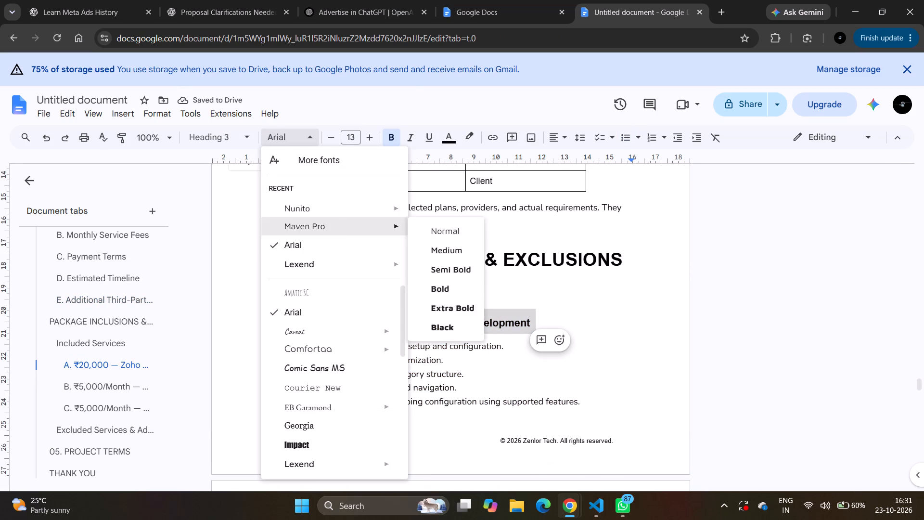
pyautogui.tripleClick(291, 291)
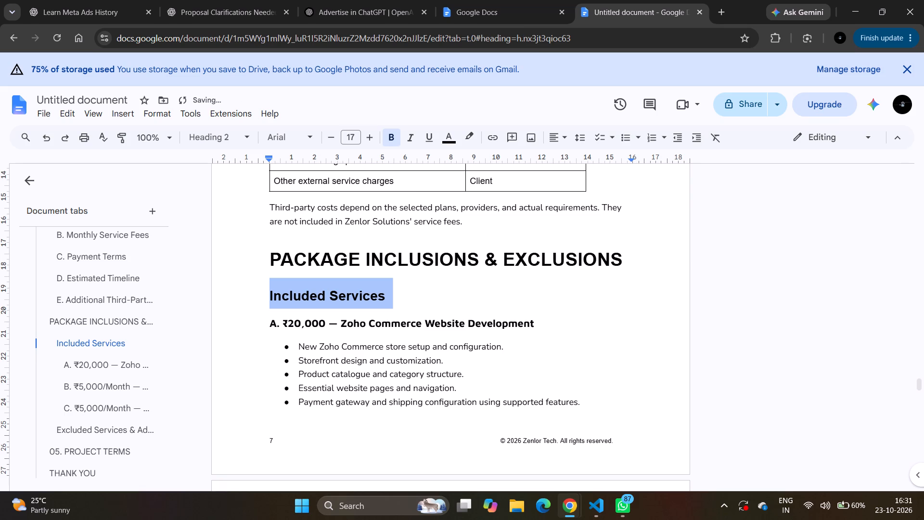
pyautogui.moveTo(297, 139); pyautogui.dragTo(308, 201)
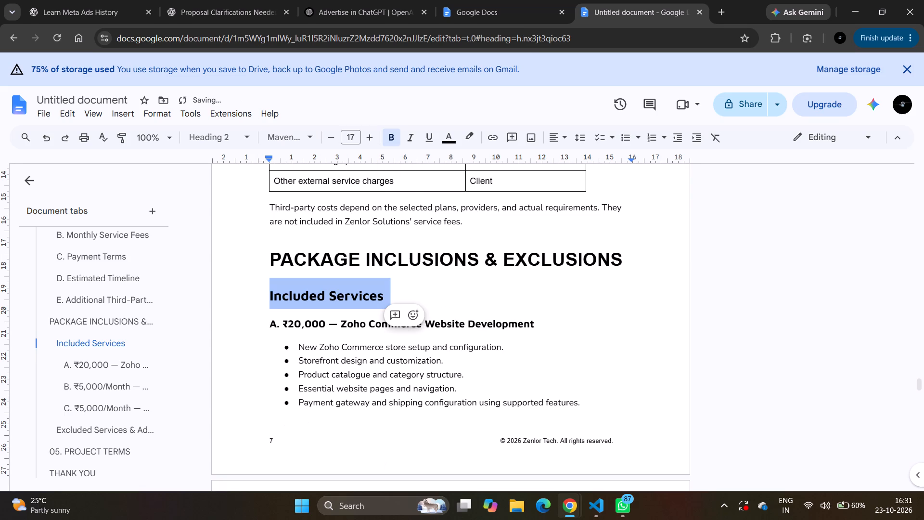
# Set the "PACKAGE INCLUSIONS & EXCLUSIONS" heading to the Maven Pro font.
pyautogui.tripleClick(304, 263)
pyautogui.moveTo(290, 130); pyautogui.dragTo(288, 214)
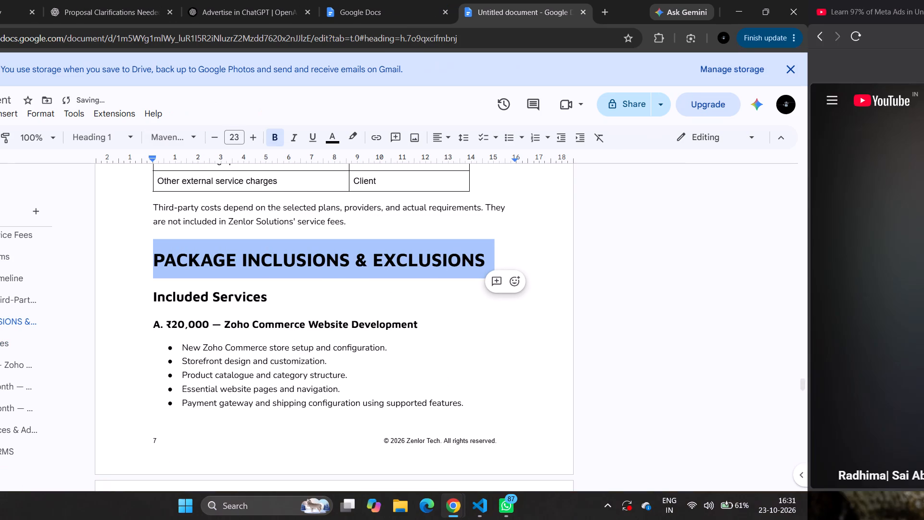
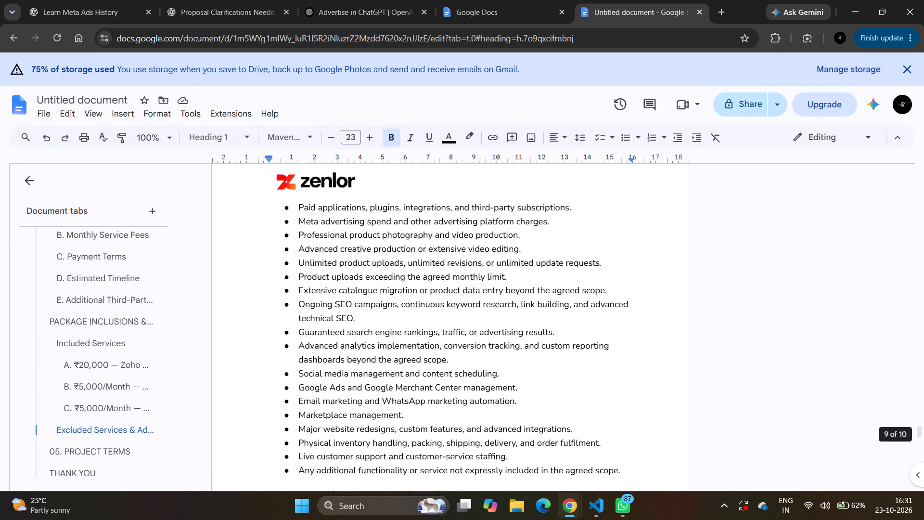
# Move on to the "05. PROJECT TERMS" heading and its numbered list, following the excluded services section.
pyautogui.scroll(-2, 335, 364)
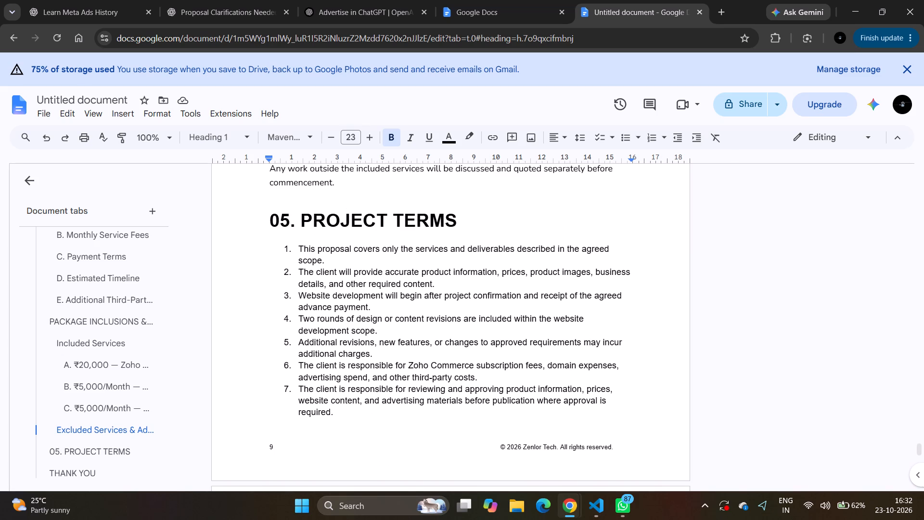
# Review the 05. PROJECT TERMS list and the THANK YOU section, down to the contact placeholders at the document's end.
pyautogui.scroll(-2, 342, 392)
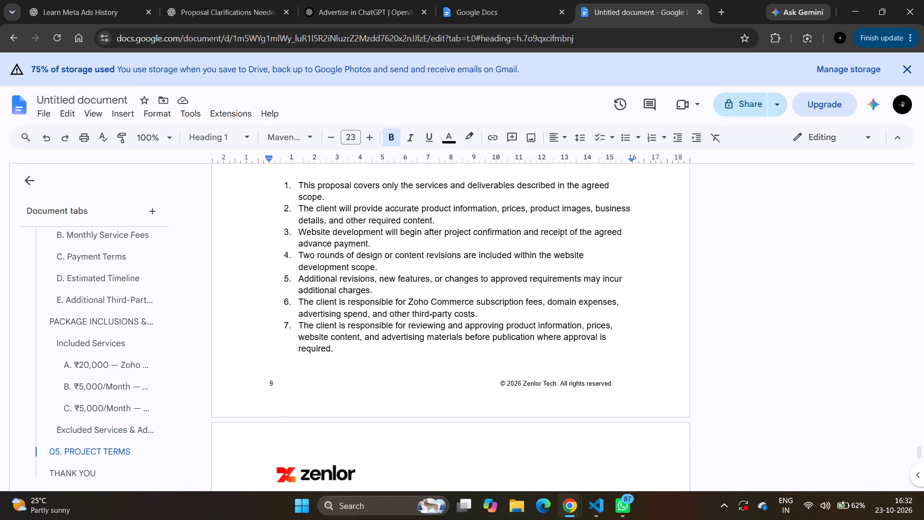
pyautogui.scroll(-2, 342, 392)
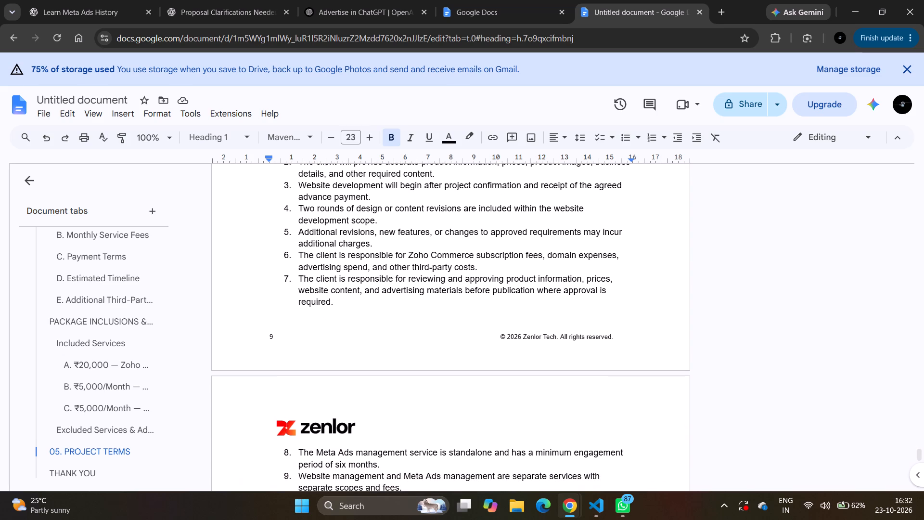
pyautogui.scroll(-3, 342, 392)
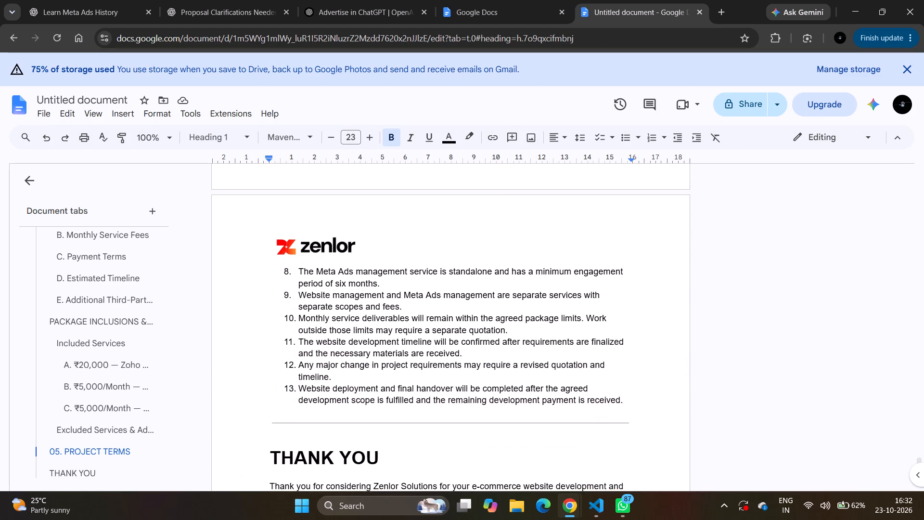
pyautogui.scroll(-2, 342, 392)
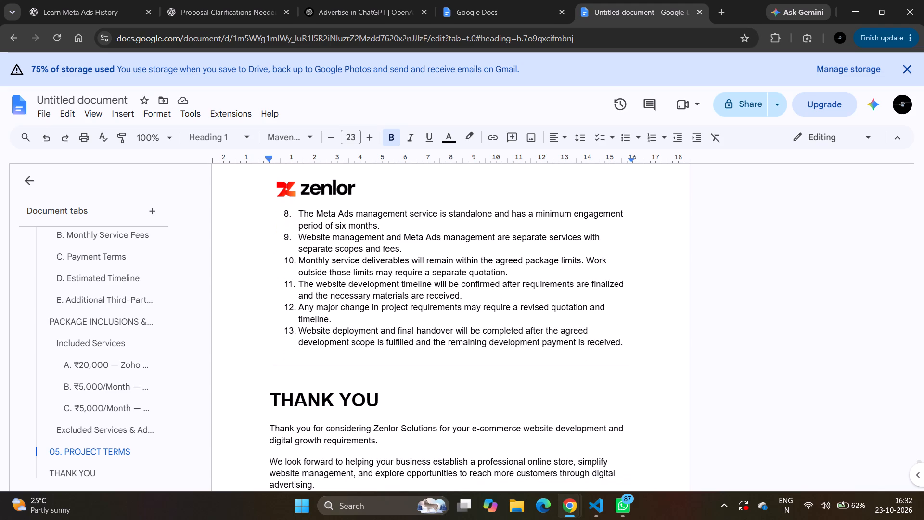
pyautogui.scroll(-2, 342, 392)
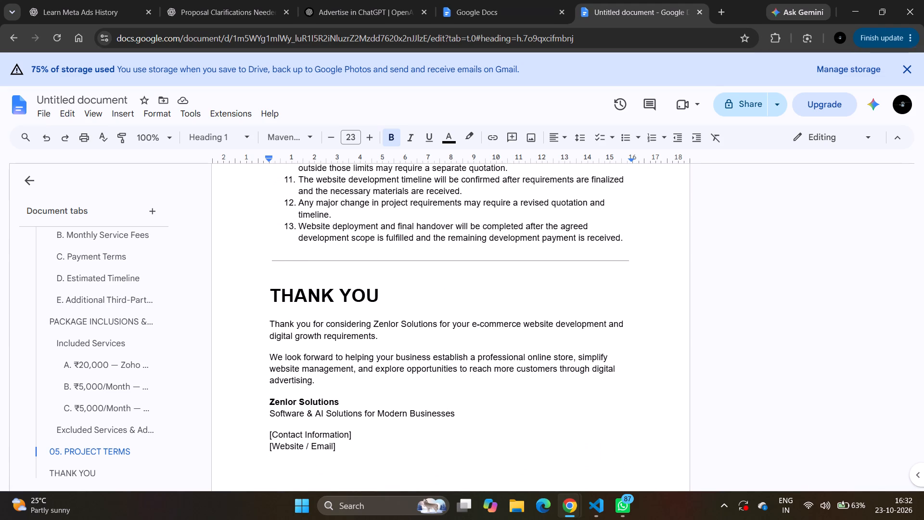
pyautogui.scroll(-1, 287, 404)
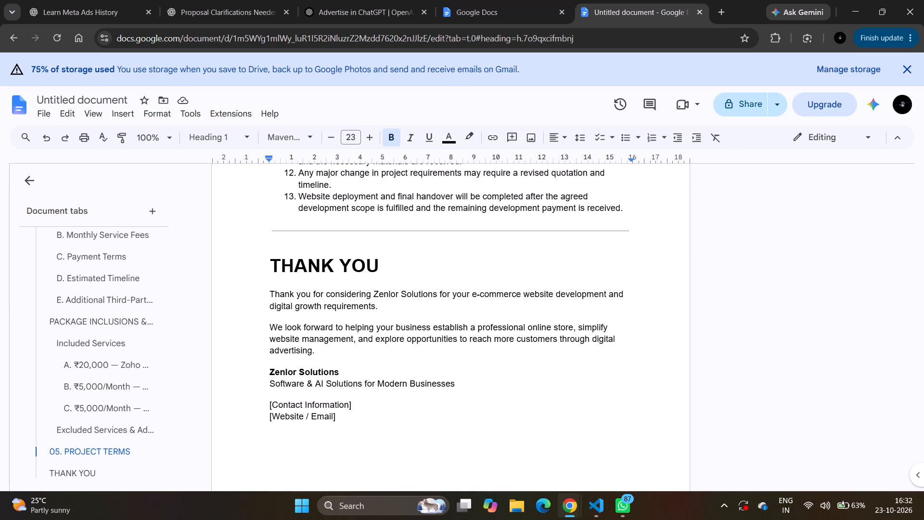
# Open the Zenlor website, zenlor.tech, in a new browser tab.
pyautogui.click(719, 9)
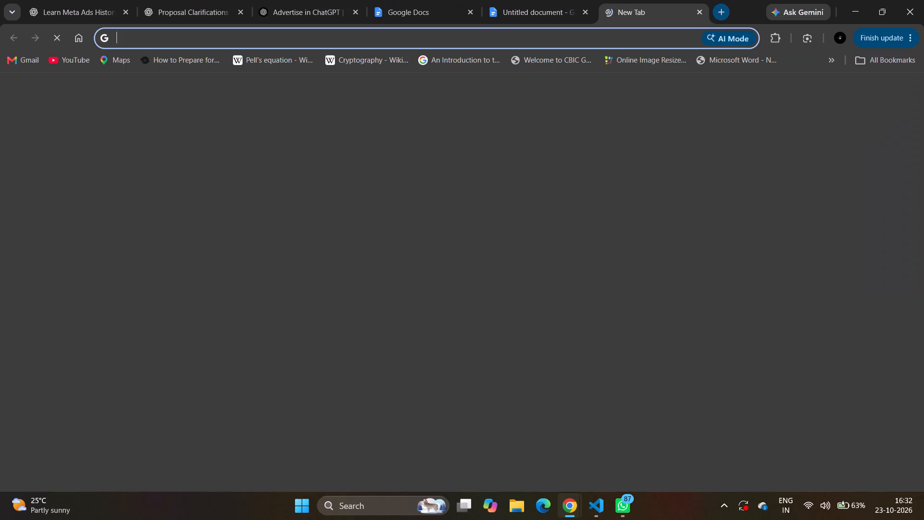
pyautogui.write('zenl')
pyautogui.press('Return')
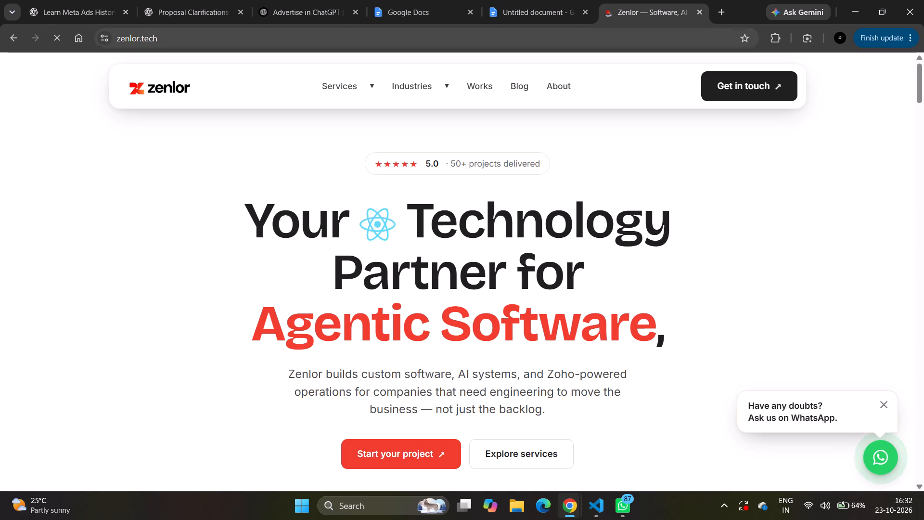
# Search Google for "zenlor" in another new tab and look through the results for the company's details.
pyautogui.click(714, 15)
pyautogui.write('zenlor')
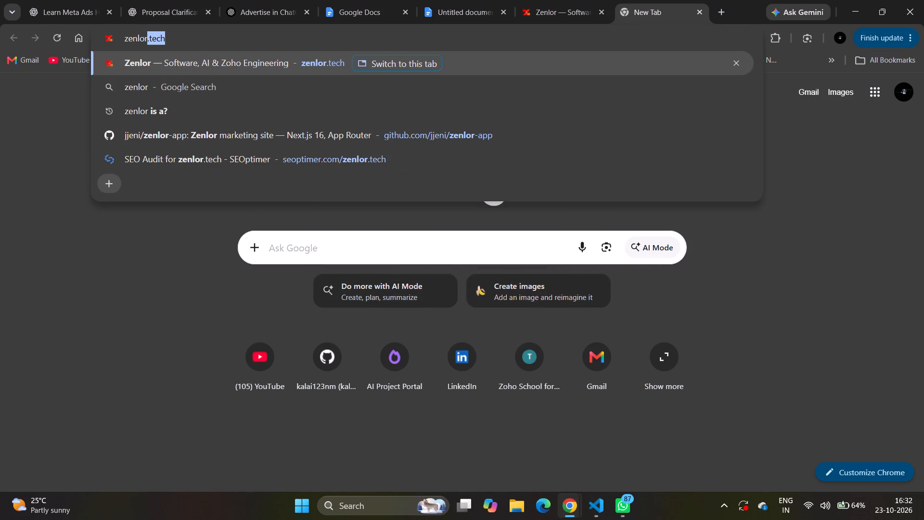
pyautogui.press('BackSpace')
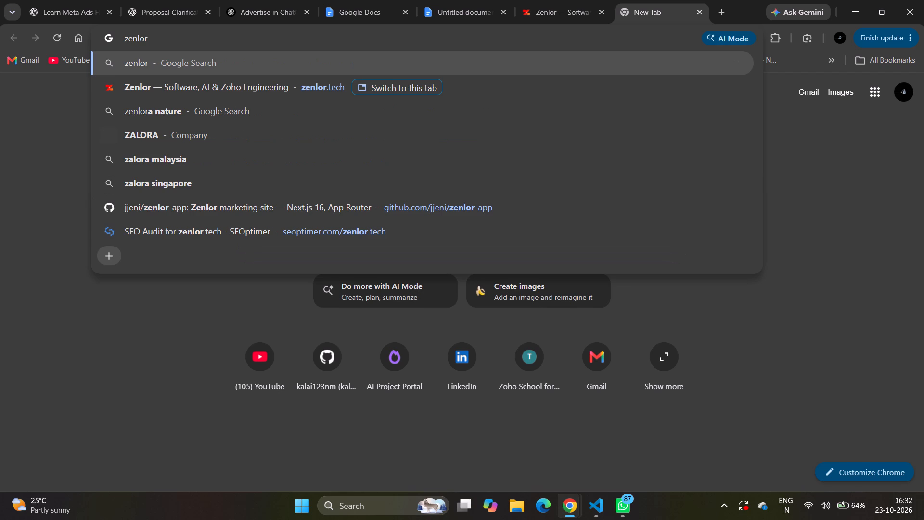
pyautogui.press('Return')
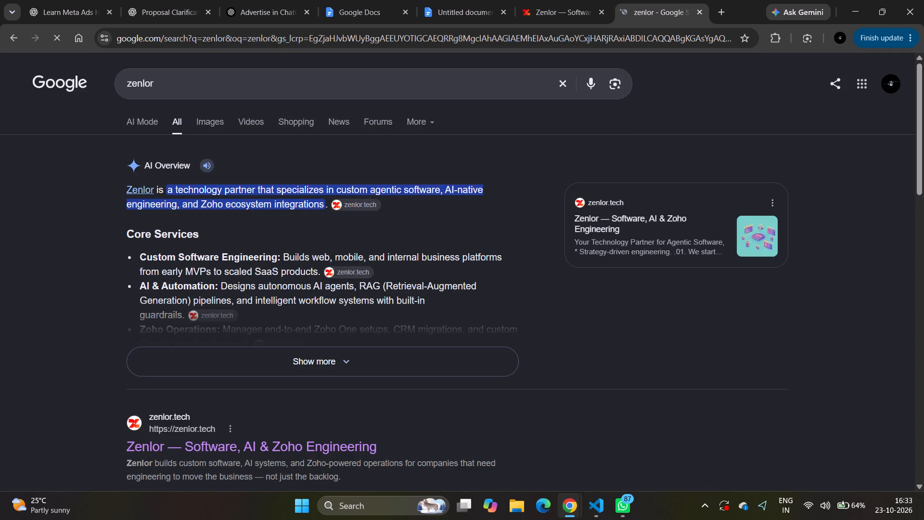
pyautogui.scroll(-2, 449, 245)
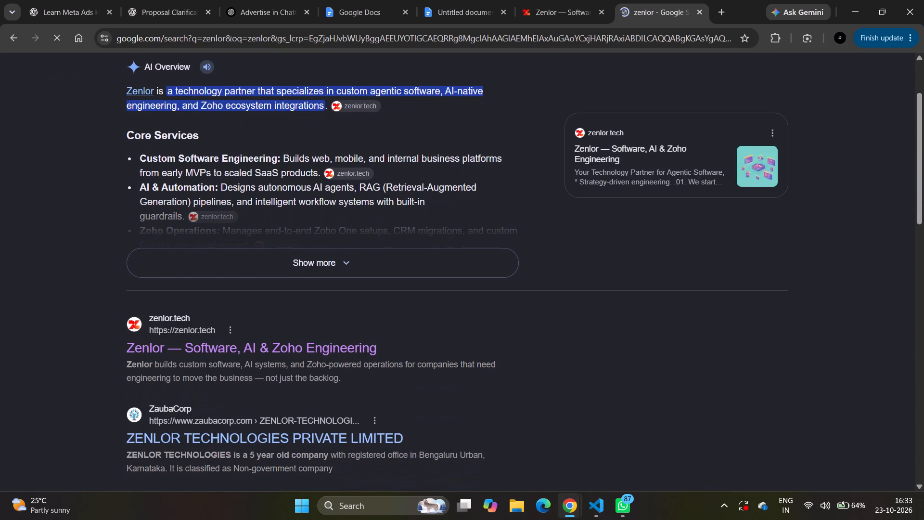
pyautogui.scroll(-2, 449, 245)
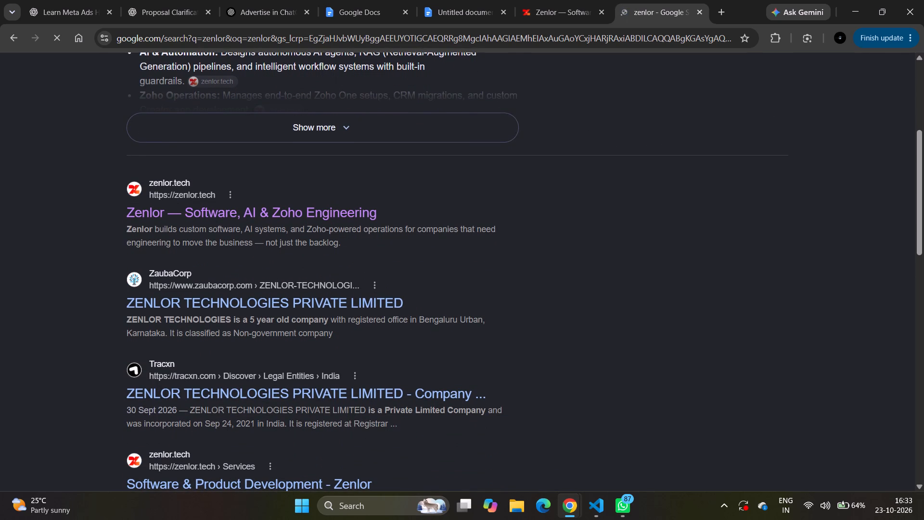
pyautogui.scroll(-2, 449, 245)
pyautogui.scroll(5, 449, 245)
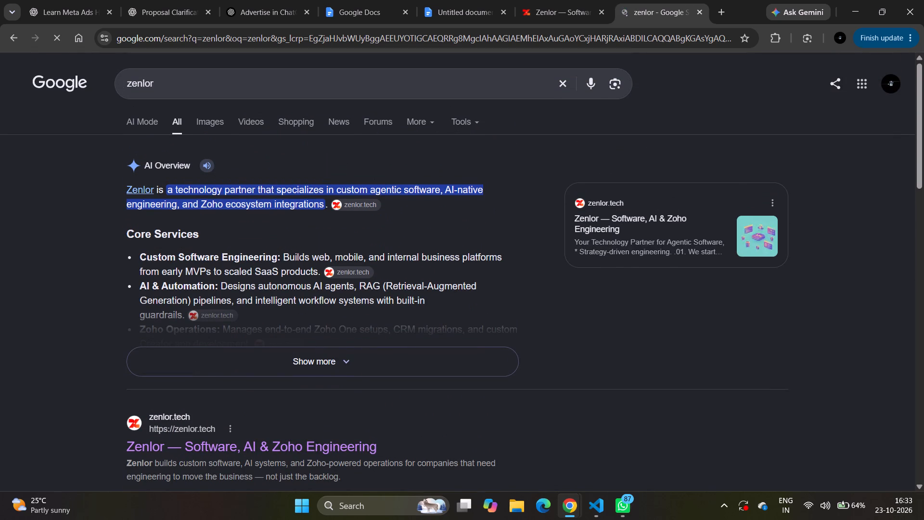
# Search Google for "zenlor solutions" and look through the results for the company.
pyautogui.click(227, 42)
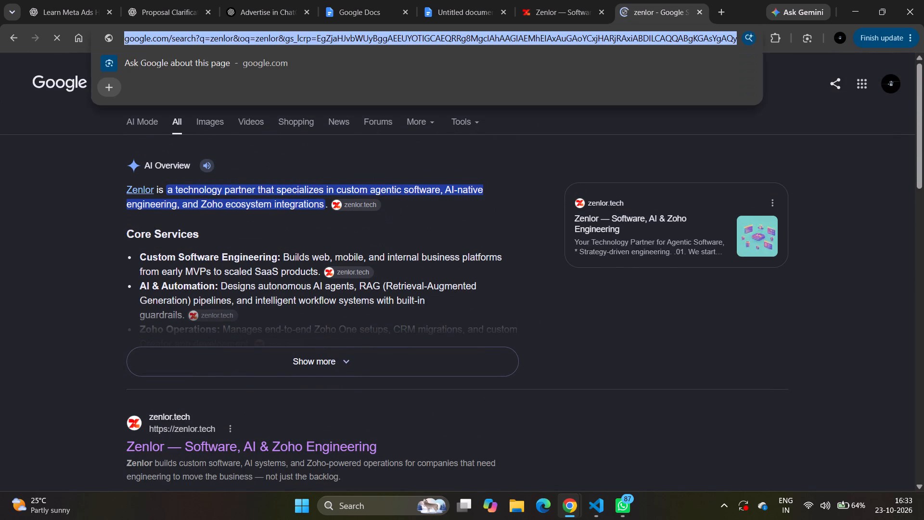
pyautogui.write('zenlor solutions')
pyautogui.press('Return')
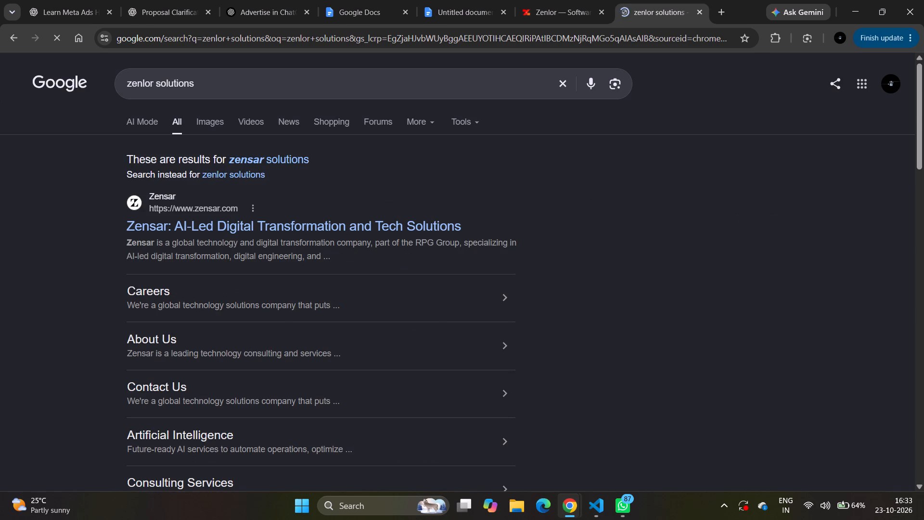
pyautogui.scroll(-2, 312, 290)
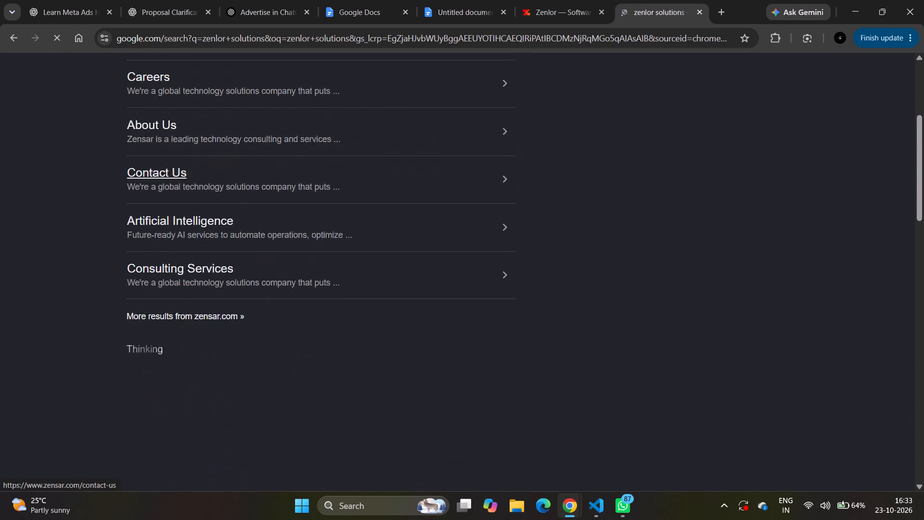
pyautogui.scroll(-2, 312, 290)
pyautogui.scroll(1, 312, 290)
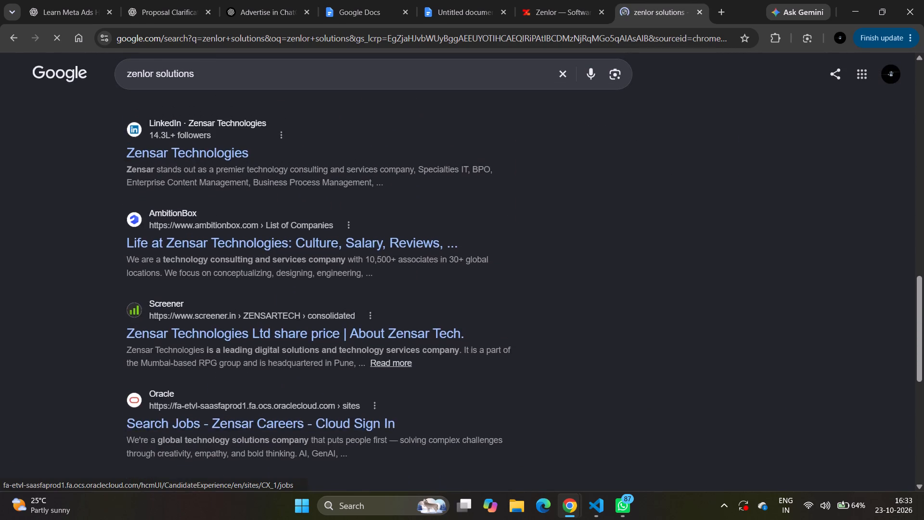
pyautogui.scroll(1, 312, 290)
pyautogui.scroll(-1, 312, 290)
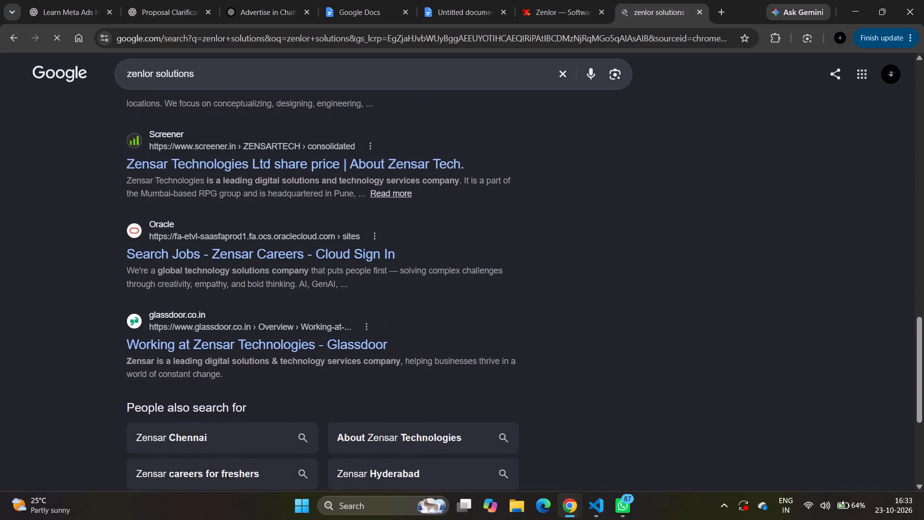
pyautogui.scroll(-2, 312, 290)
pyautogui.scroll(6, 312, 290)
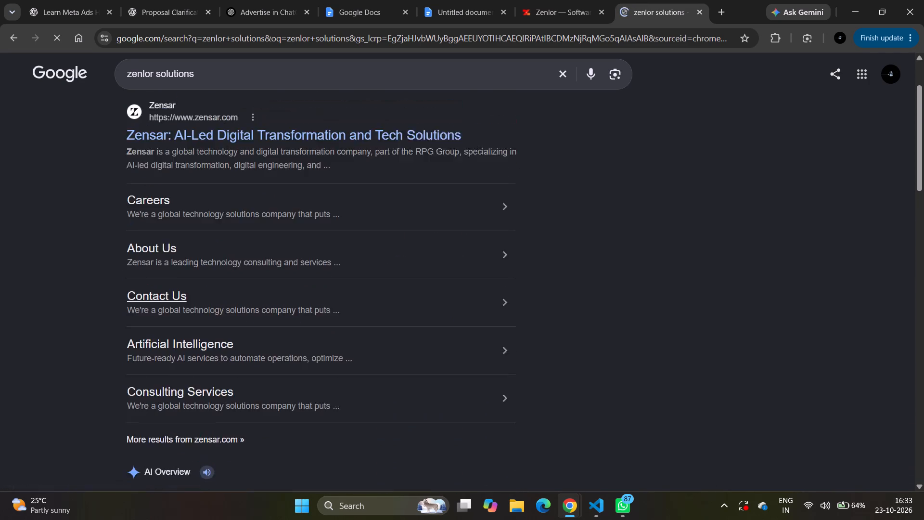
pyautogui.scroll(-1, 312, 290)
pyautogui.scroll(4, 312, 290)
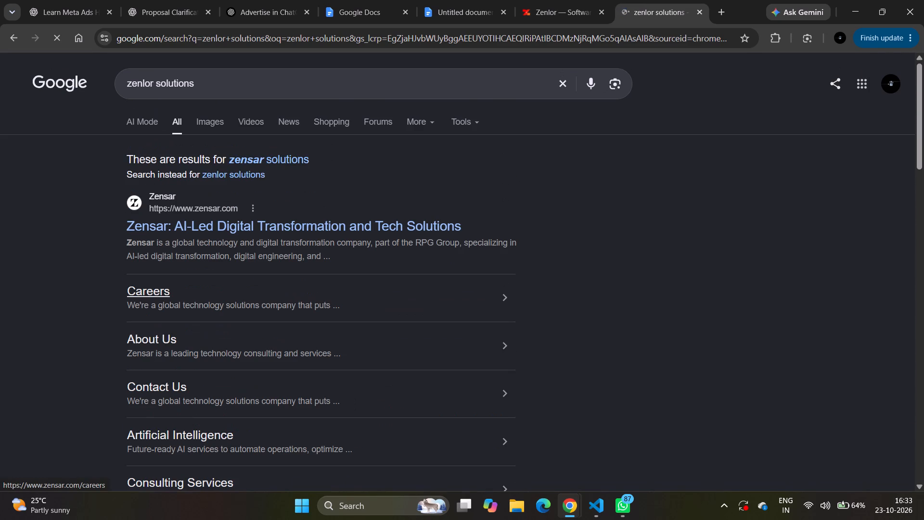
# Search for the exact wording "zenlor solutions" instead of the corrected term, complete the robot check, and examine the overview and listings.
pyautogui.click(237, 170)
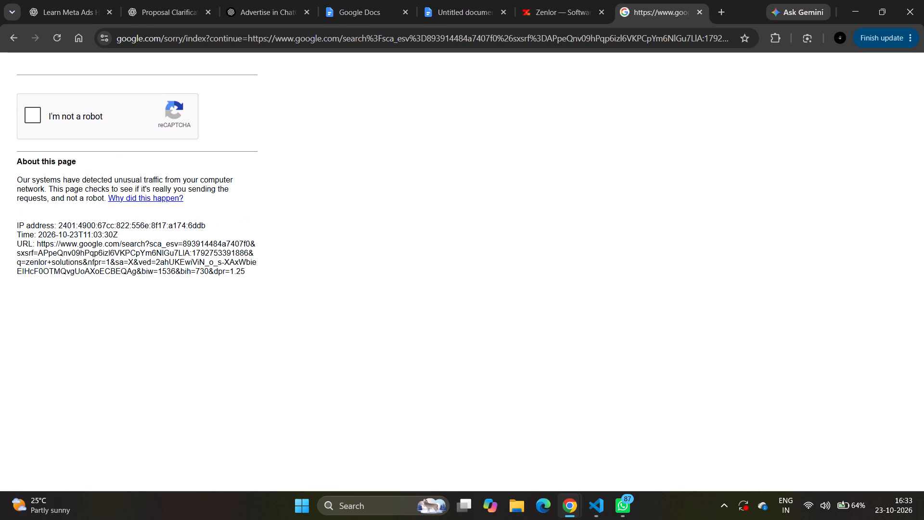
pyautogui.click(34, 115)
pyautogui.click(571, 0)
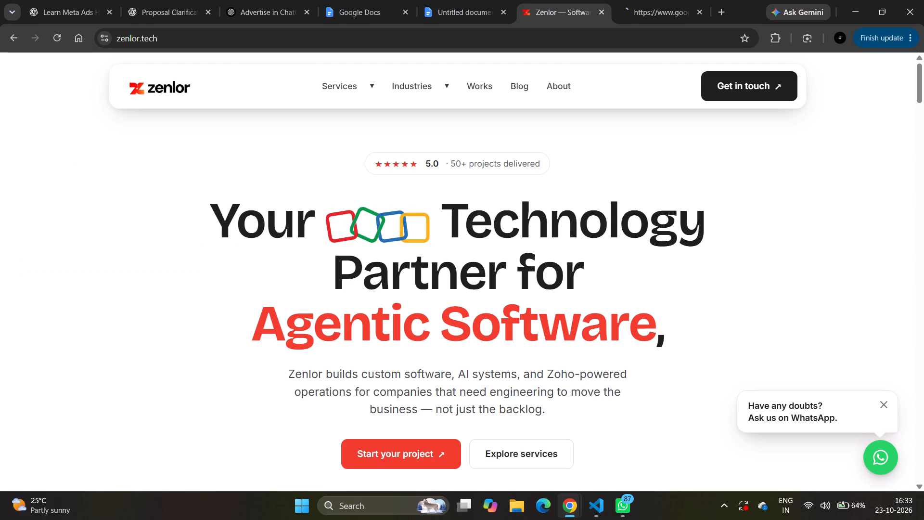
pyautogui.click(641, 0)
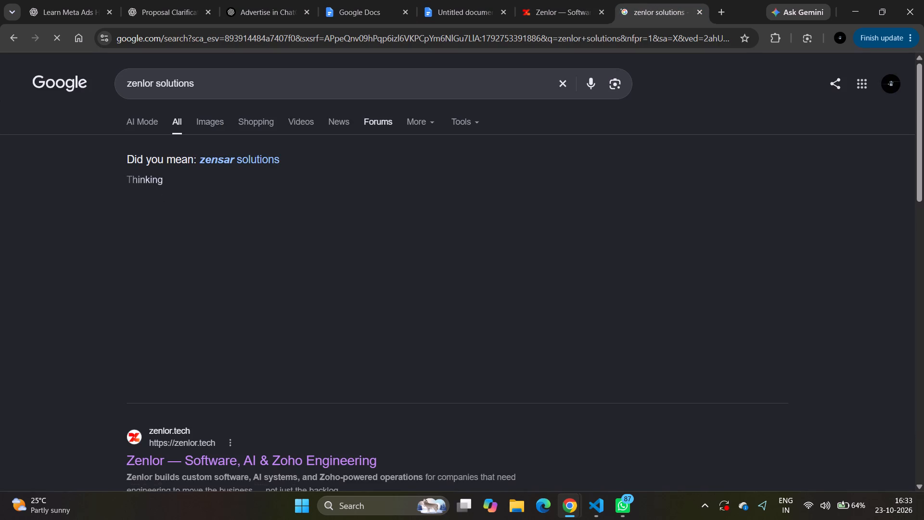
pyautogui.scroll(-1, 331, 268)
pyautogui.scroll(1, 331, 268)
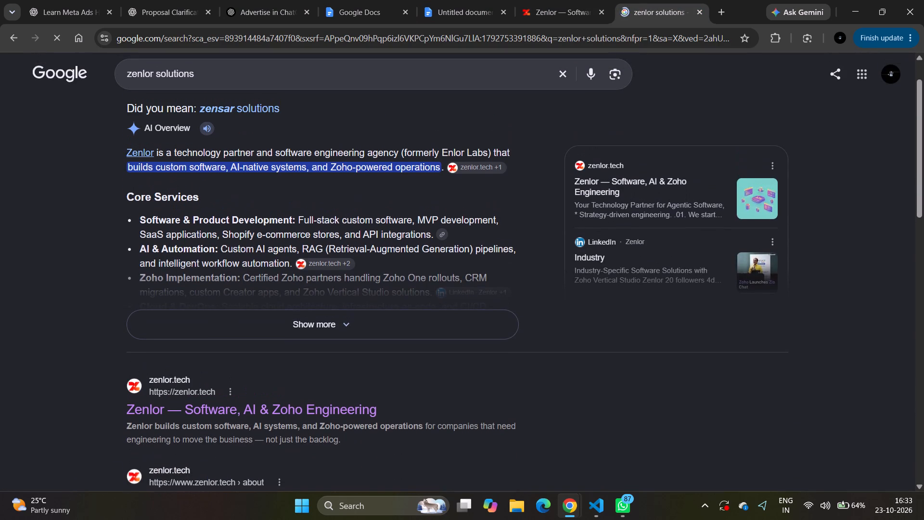
pyautogui.scroll(1, 331, 268)
pyautogui.scroll(-1, 331, 268)
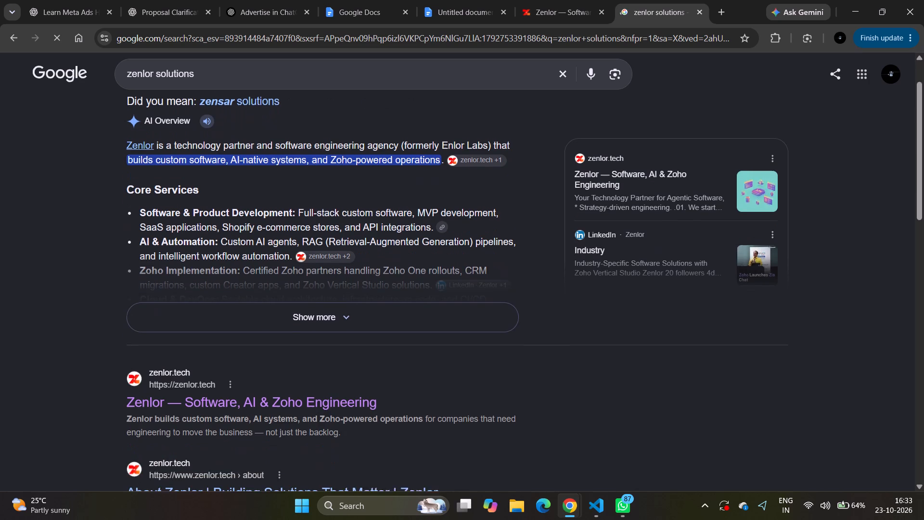
# Examine the "zenlor solutions" search results down to the end of the page for the company's listings and profiles.
pyautogui.scroll(-1, 331, 268)
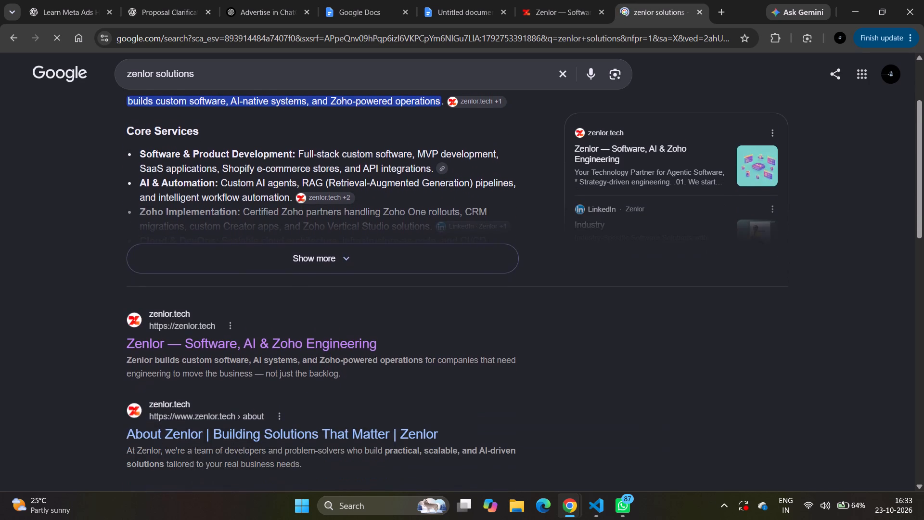
pyautogui.scroll(-1, 331, 268)
pyautogui.scroll(3, 331, 268)
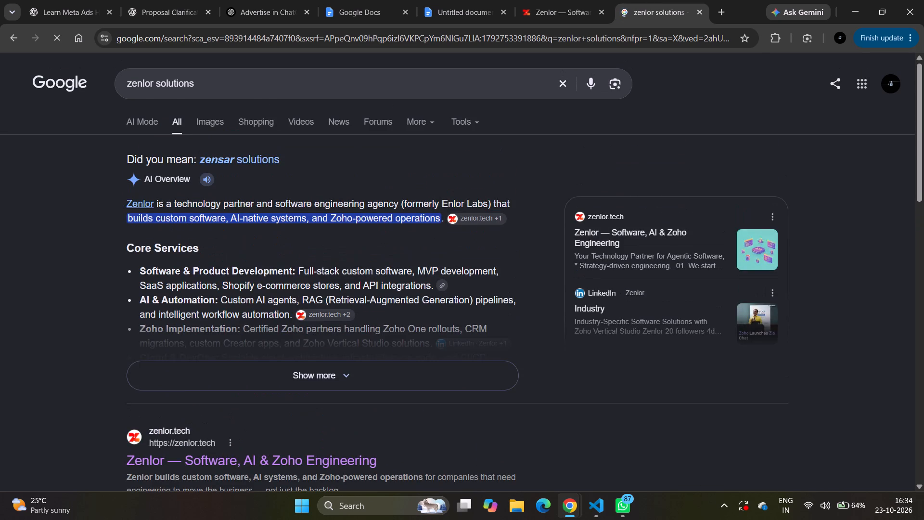
pyautogui.scroll(-1, 692, 292)
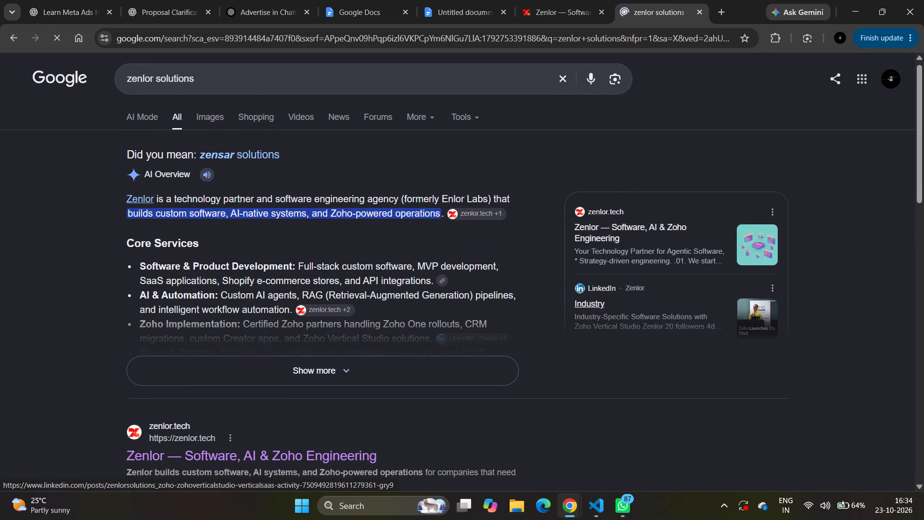
pyautogui.scroll(-1, 692, 292)
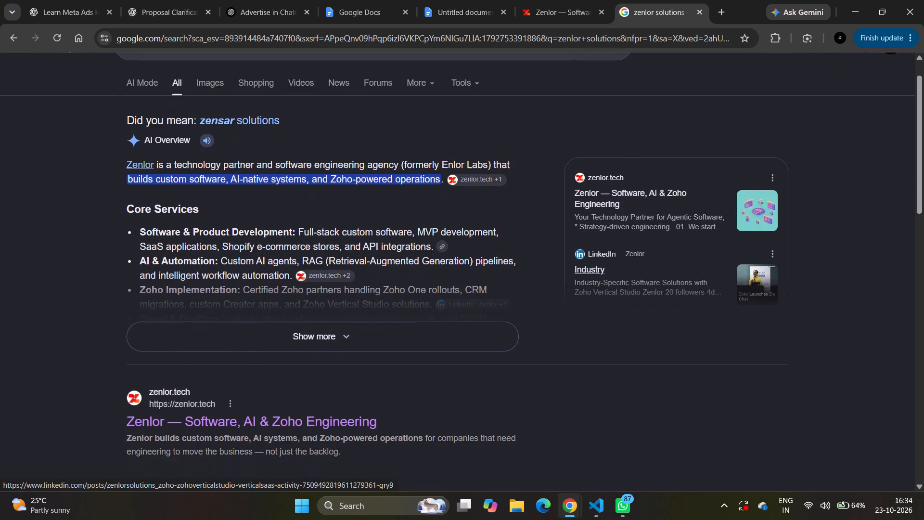
pyautogui.scroll(-3, 692, 292)
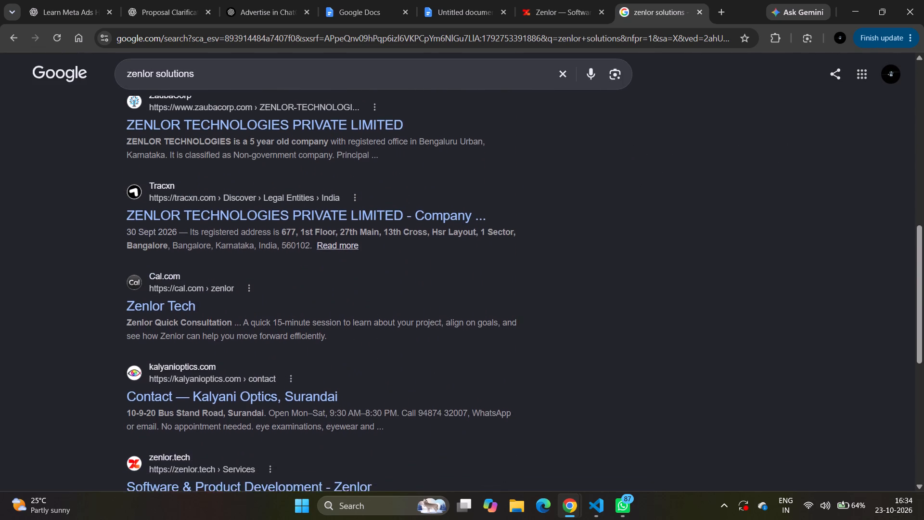
pyautogui.scroll(-3, 692, 292)
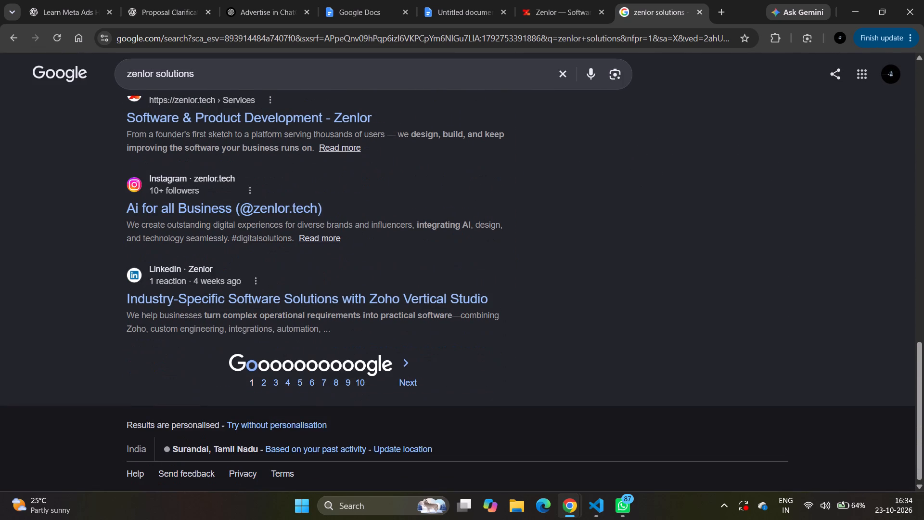
pyautogui.scroll(7, 692, 292)
pyautogui.scroll(-4, 692, 292)
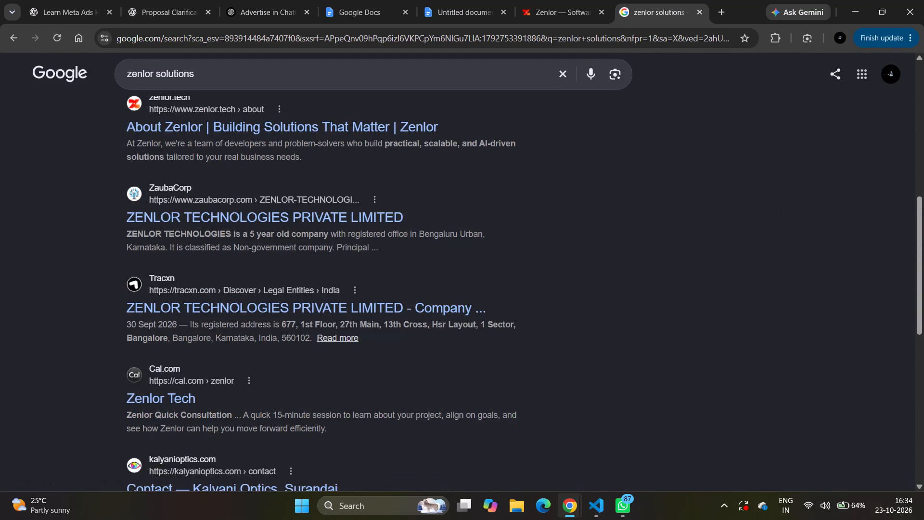
pyautogui.scroll(-3, 692, 292)
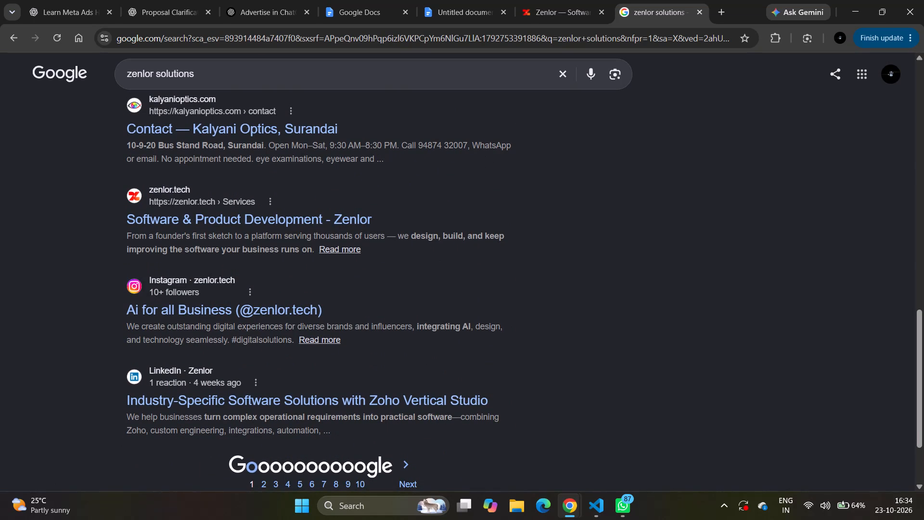
# Open Zenlor's Instagram profile from the results, look over its bio and posts, return to the results and close the search tab.
pyautogui.click(305, 313)
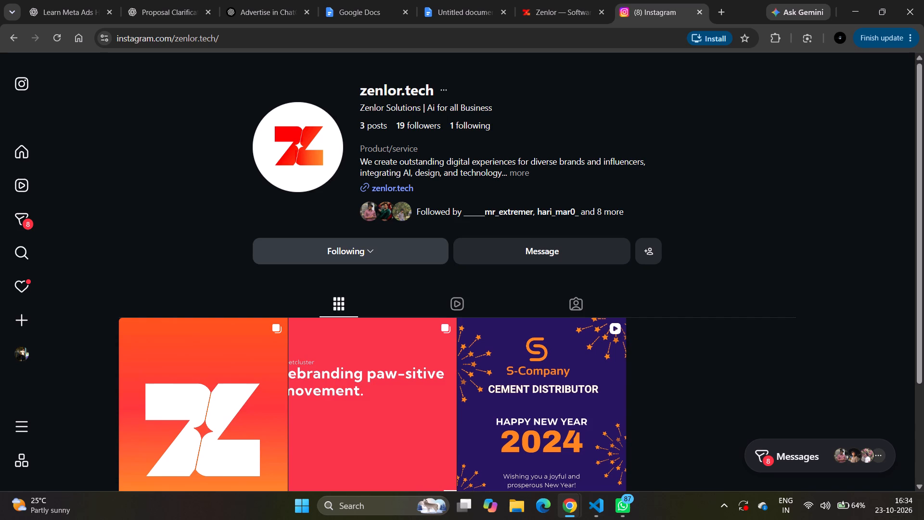
pyautogui.scroll(-3, 439, 258)
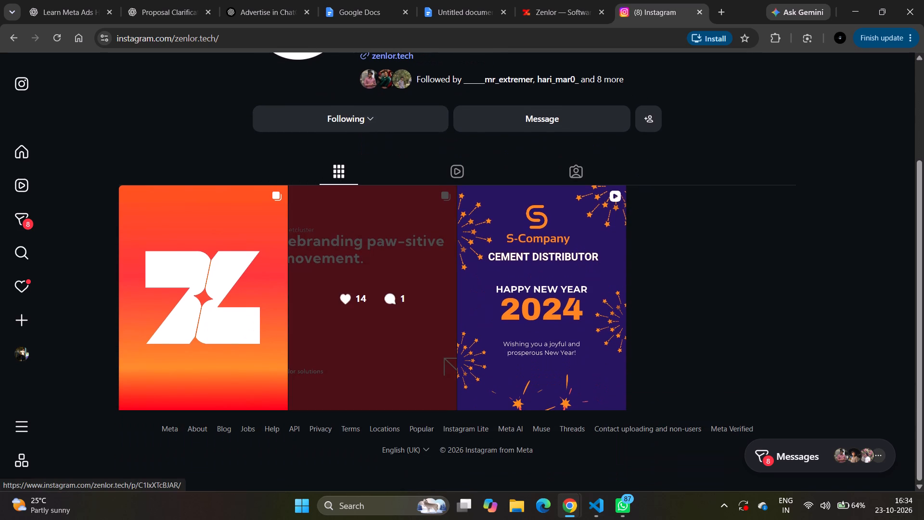
pyautogui.scroll(4, 439, 258)
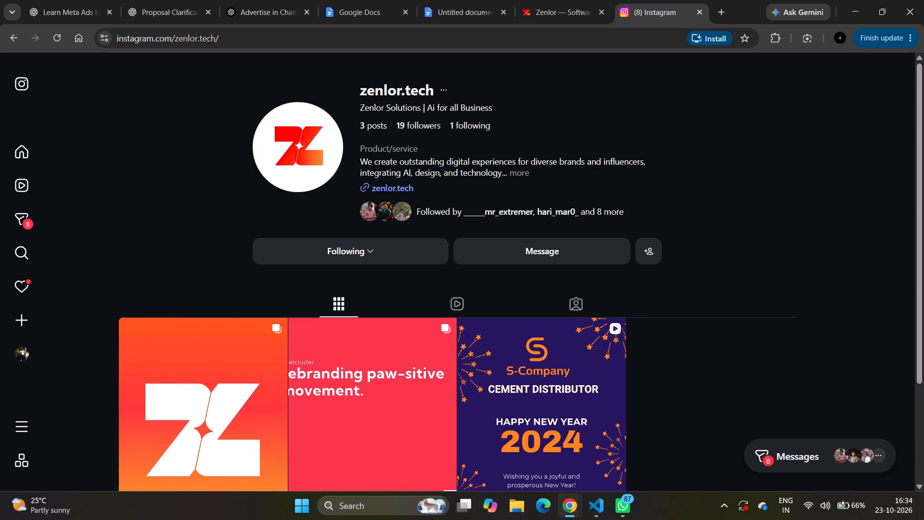
pyautogui.hscroll(11, 403, 148)
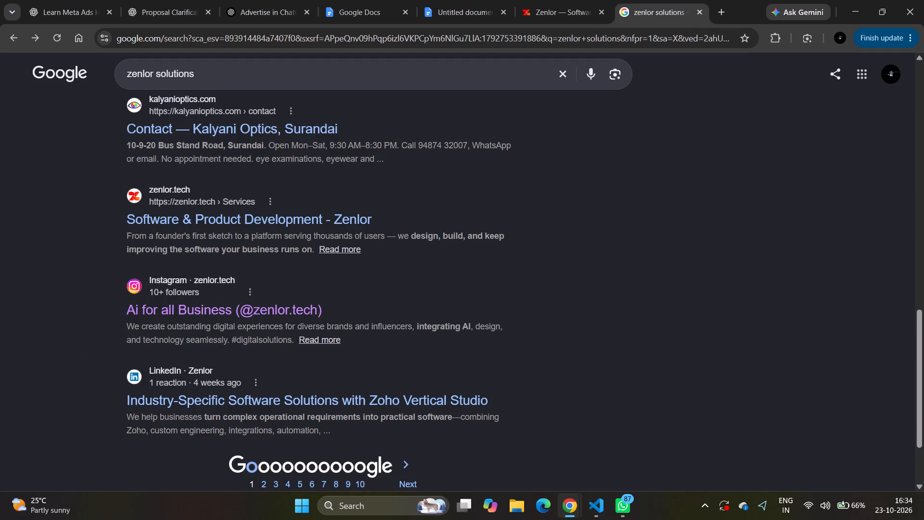
pyautogui.scroll(13, 384, 262)
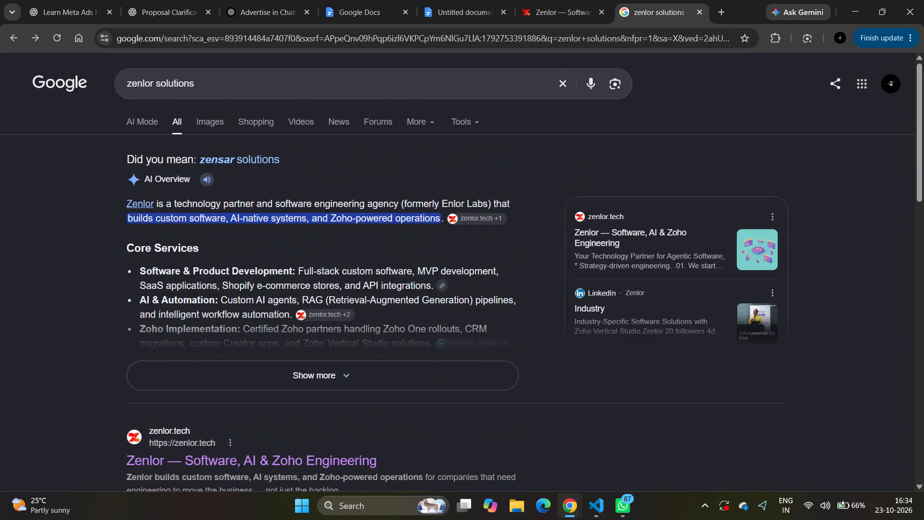
pyautogui.click(697, 14)
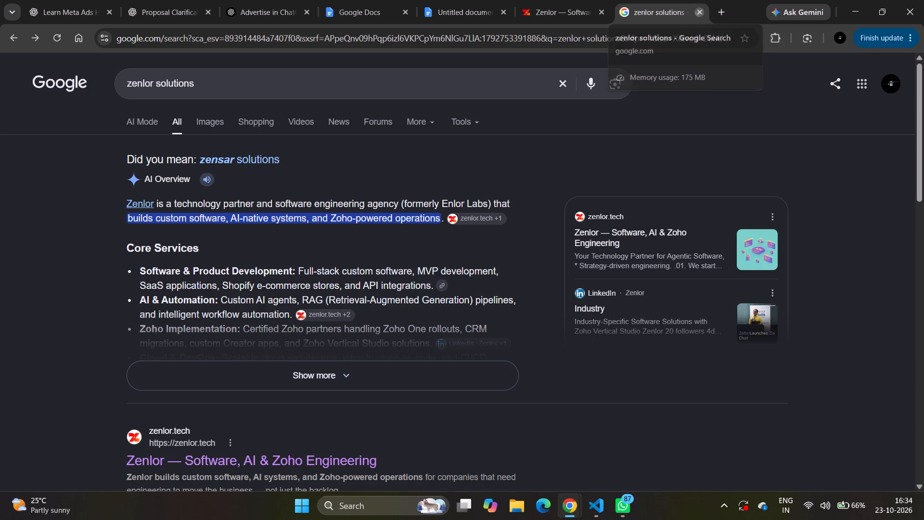
# Return to the proposal document, dismiss the WhatsApp notification and delete the horizontal divider above the THANK YOU heading.
pyautogui.click(509, 0)
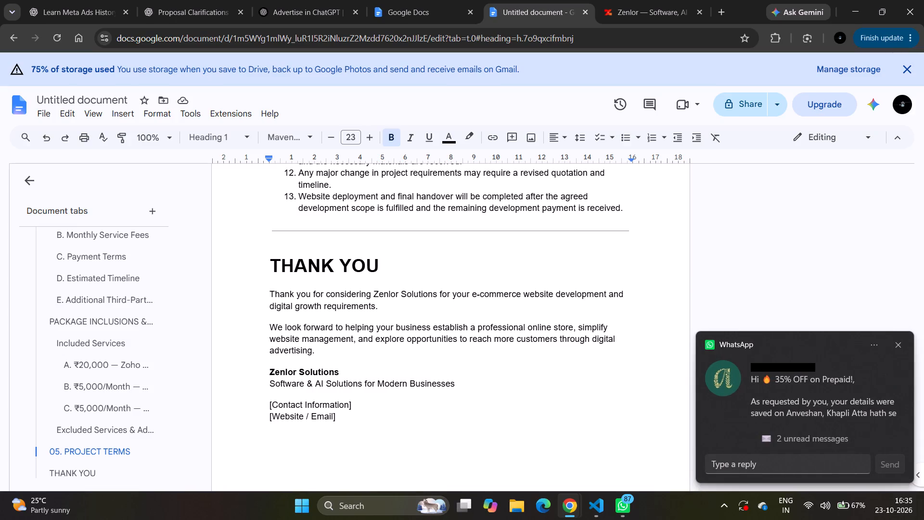
pyautogui.click(896, 344)
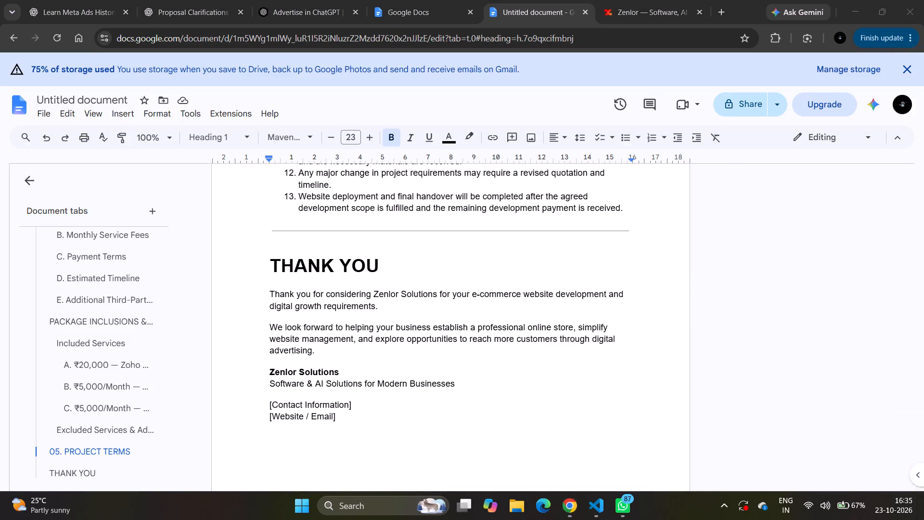
pyautogui.click(653, 228)
pyautogui.press('BackSpace')
pyautogui.press('BackSpace')
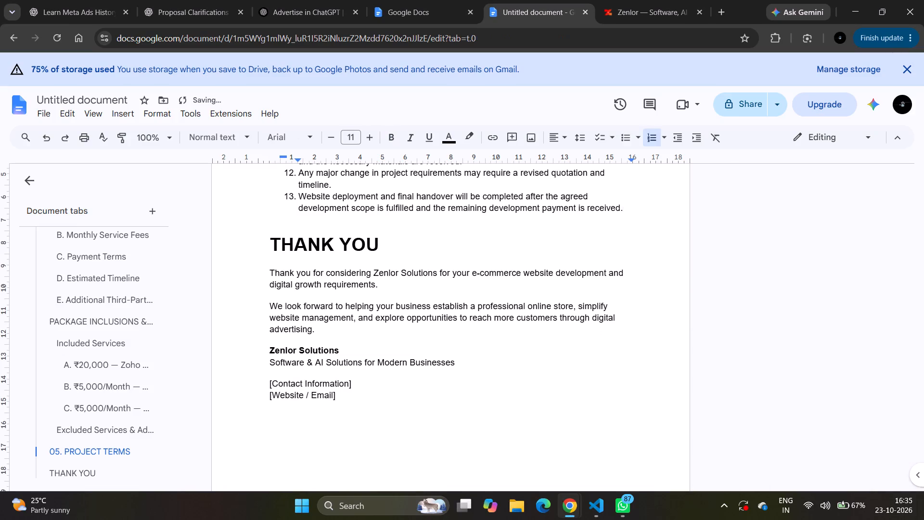
# Remove the "05." number from the PROJECT TERMS heading and change the heading's font to Maven Pro.
pyautogui.scroll(5, 462, 238)
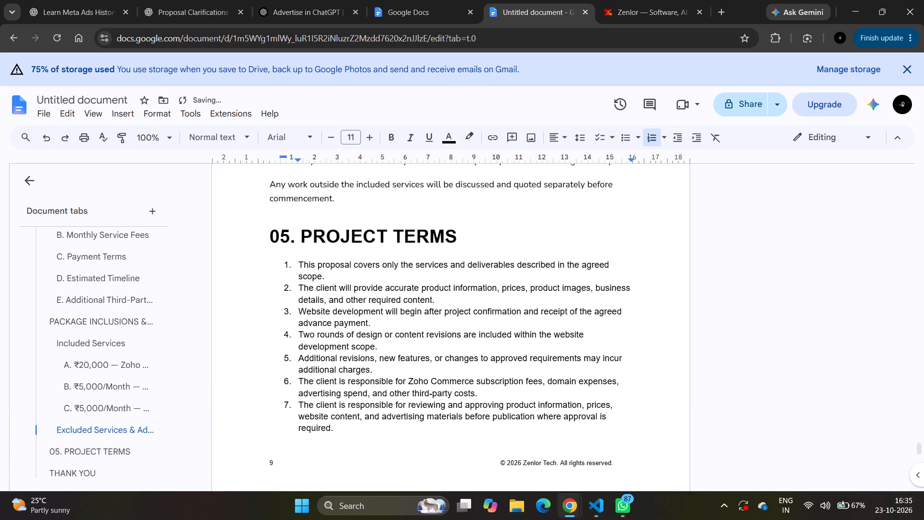
pyautogui.moveTo(301, 236); pyautogui.dragTo(269, 234)
pyautogui.press('BackSpace')
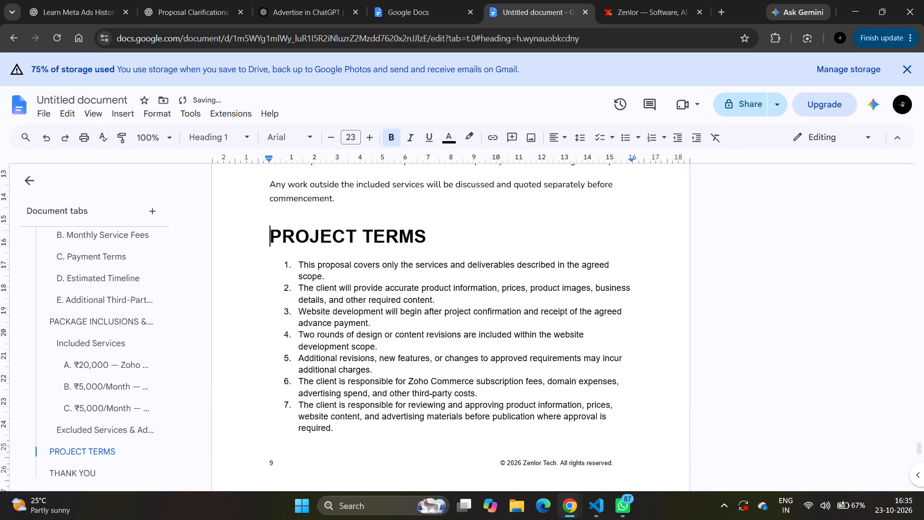
pyautogui.keyDown('shift'); pyautogui.click(439, 234); pyautogui.keyUp('shift')
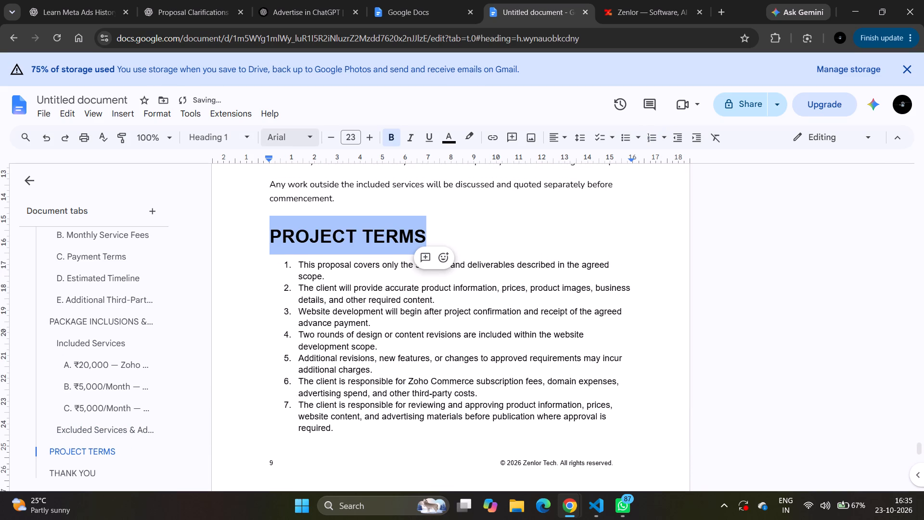
pyautogui.moveTo(296, 141); pyautogui.dragTo(297, 208)
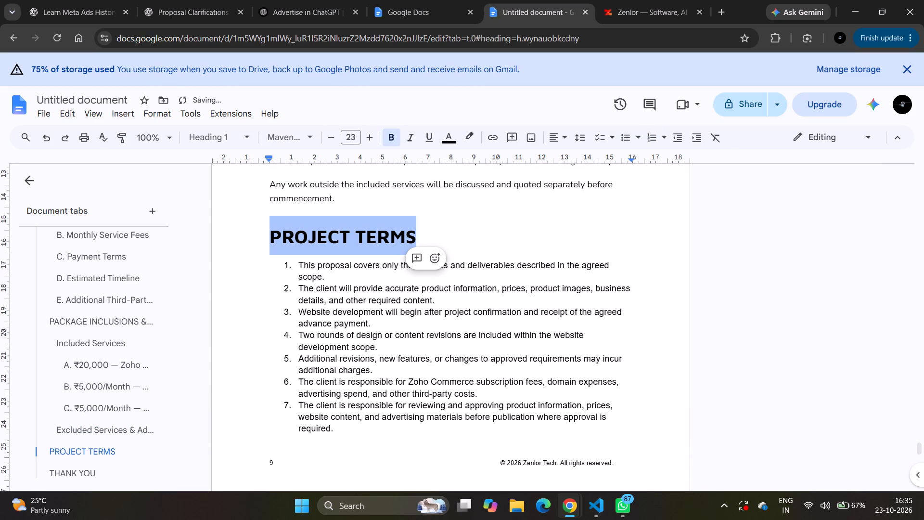
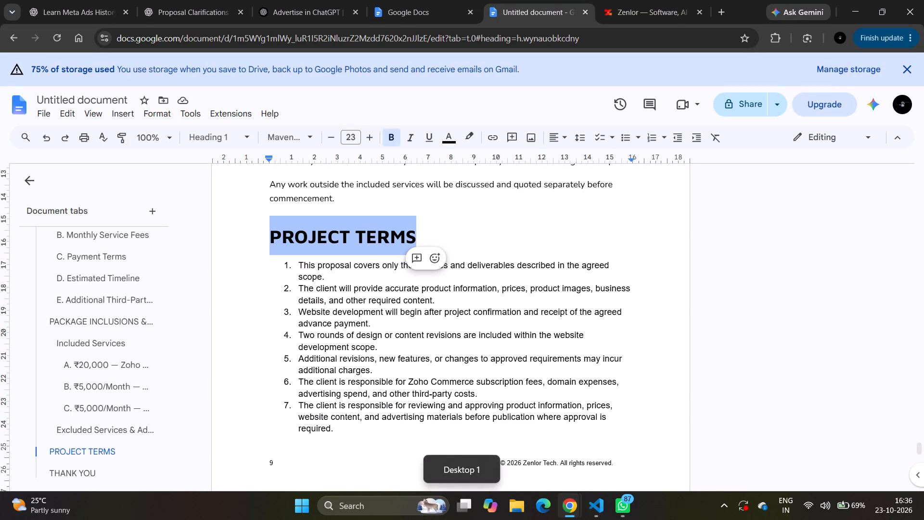
# Change the font of all 13 numbered items under PROJECT TERMS to Nunito.
pyautogui.moveTo(297, 264); pyautogui.dragTo(377, 330)
pyautogui.scroll(-3, 377, 330)
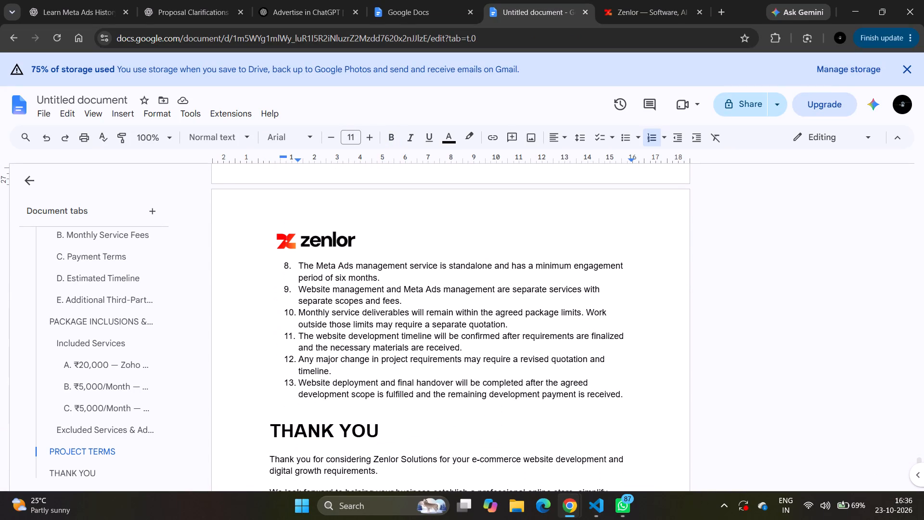
pyautogui.keyDown('shift'); pyautogui.click(627, 392); pyautogui.keyUp('shift')
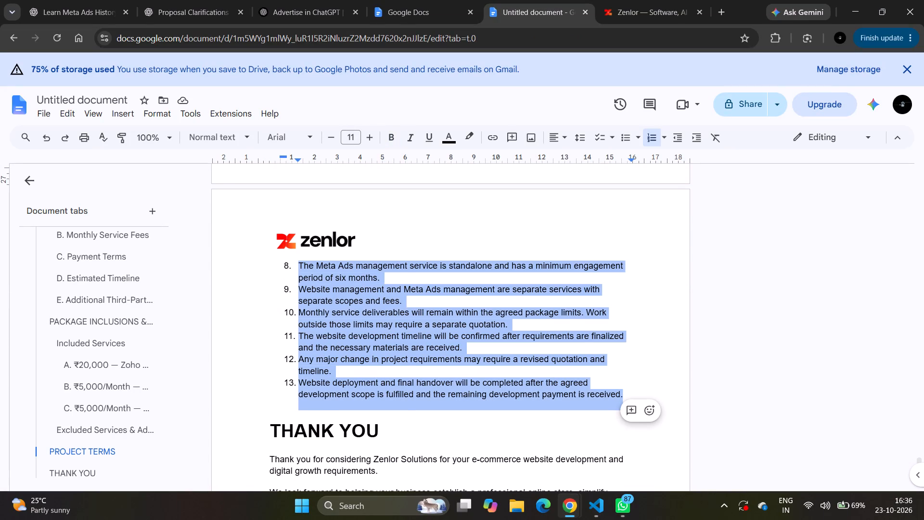
pyautogui.click(295, 142)
pyautogui.click(297, 219)
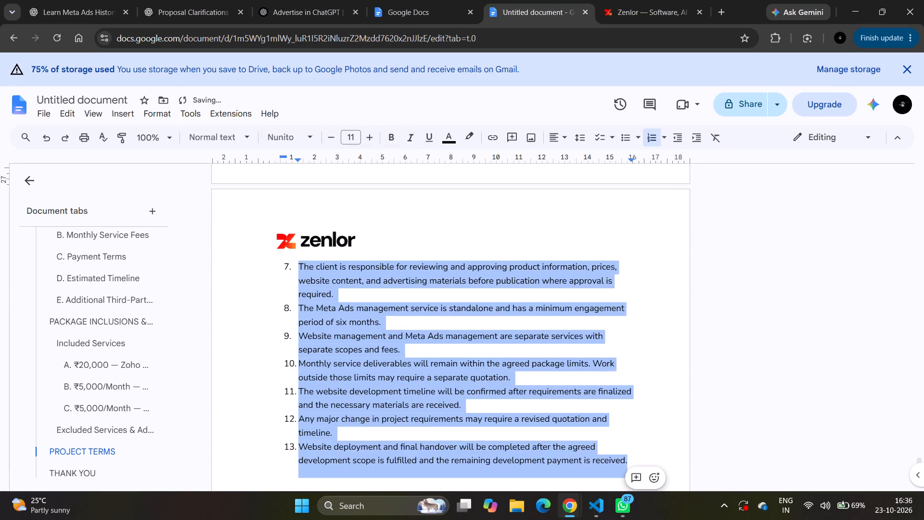
# Open Kishor Academy Functional Document Version 1.0 from the Docs file list and return to the proposal's THANK YOU section.
pyautogui.scroll(-2, 348, 312)
pyautogui.tripleClick(316, 284)
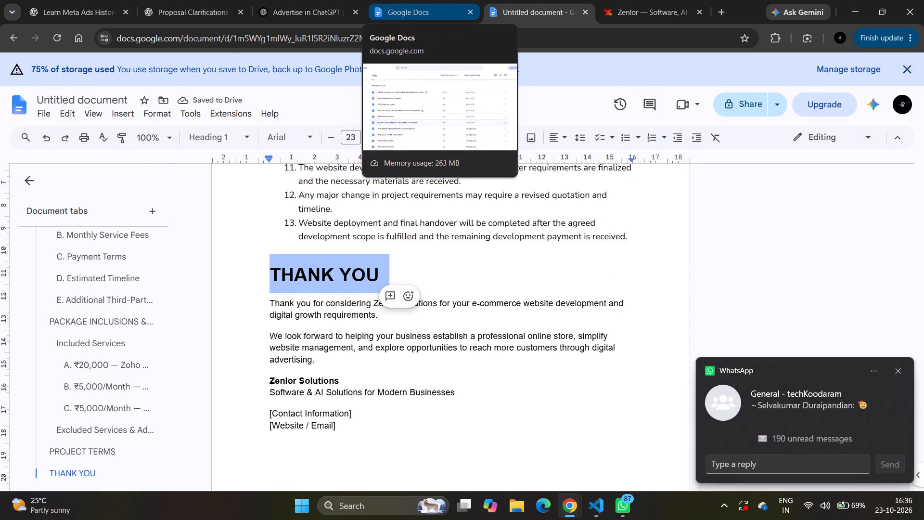
pyautogui.click(377, 0)
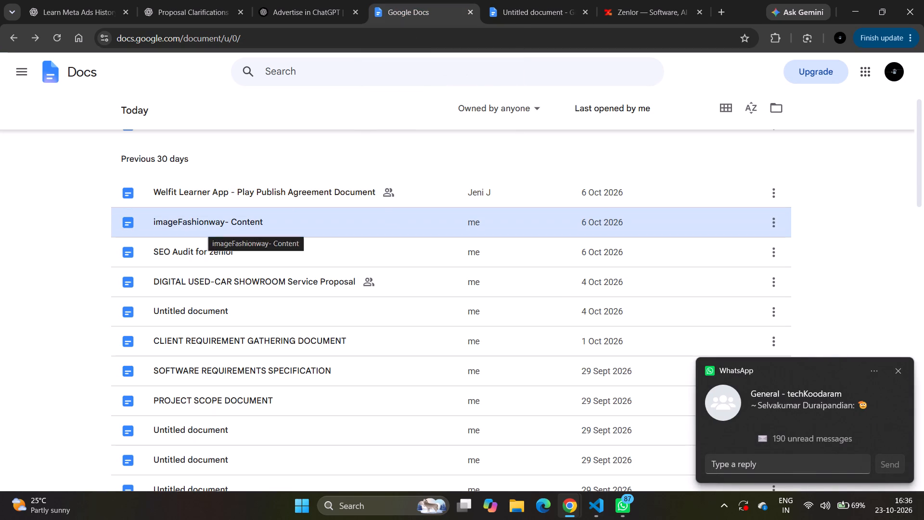
pyautogui.scroll(2, 204, 296)
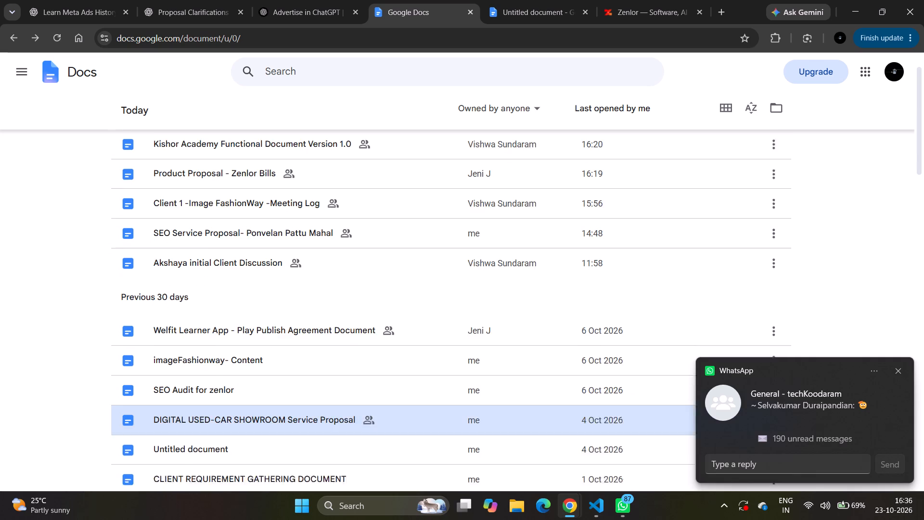
pyautogui.scroll(3, 204, 296)
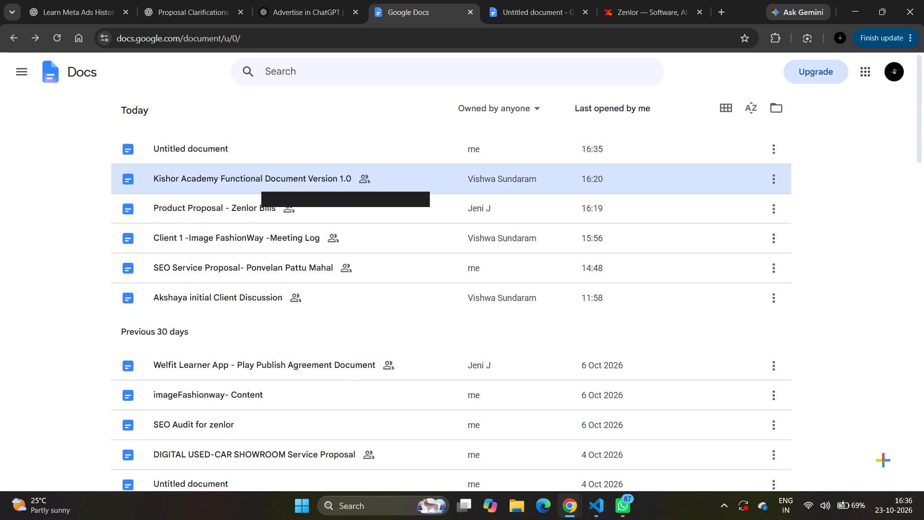
pyautogui.click(256, 182)
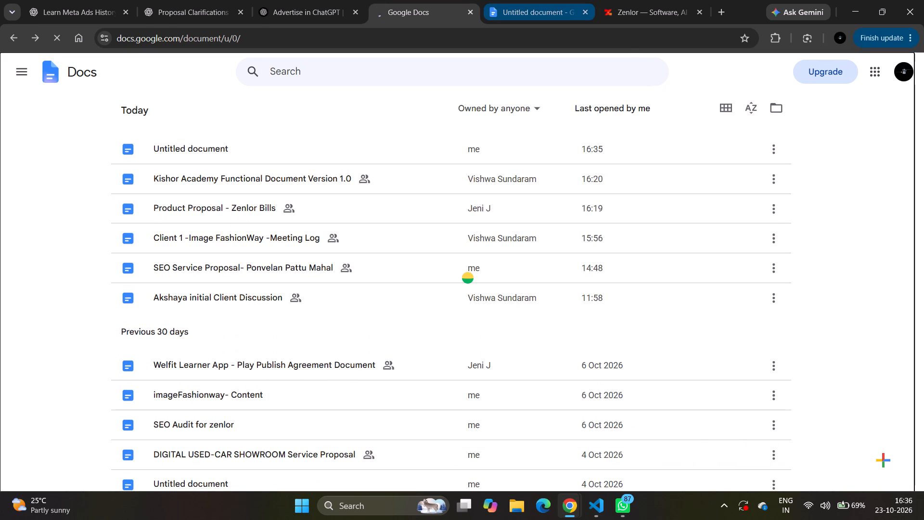
pyautogui.click(546, 0)
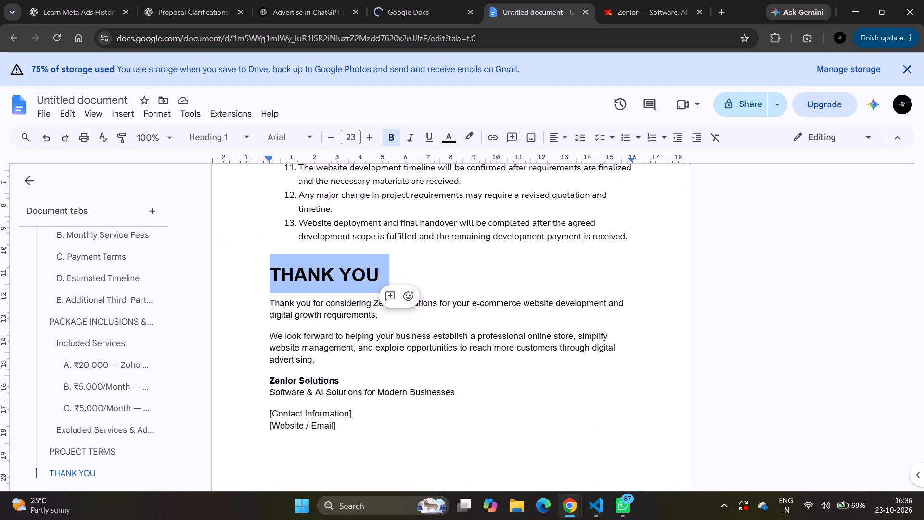
# Change the font of all the text below the THANK YOU heading, including the contact placeholders, to Nunito.
pyautogui.moveTo(268, 302); pyautogui.dragTo(412, 359)
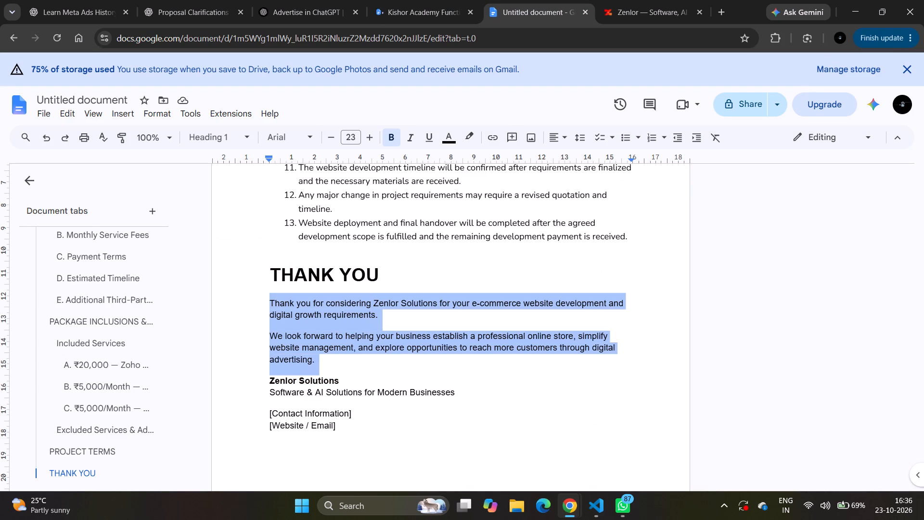
pyautogui.moveTo(412, 359); pyautogui.dragTo(464, 395)
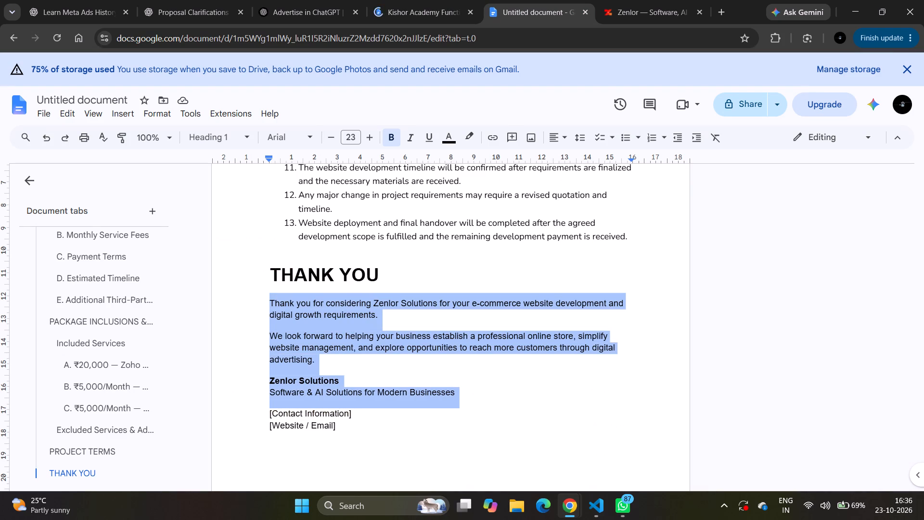
pyautogui.moveTo(464, 395); pyautogui.dragTo(435, 425)
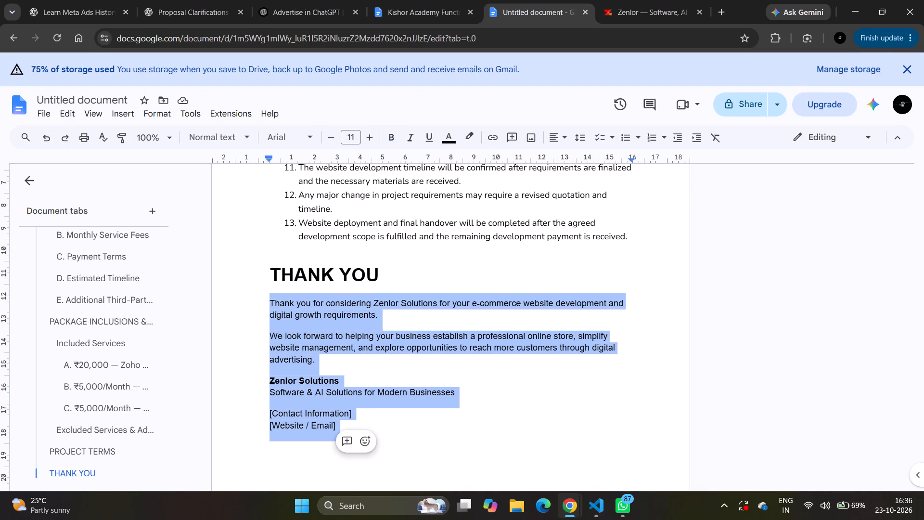
pyautogui.click(300, 143)
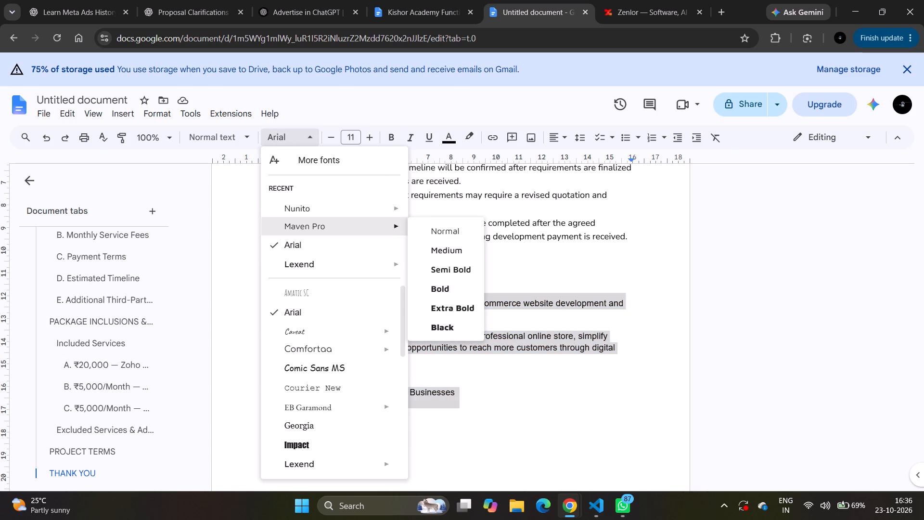
pyautogui.click(309, 208)
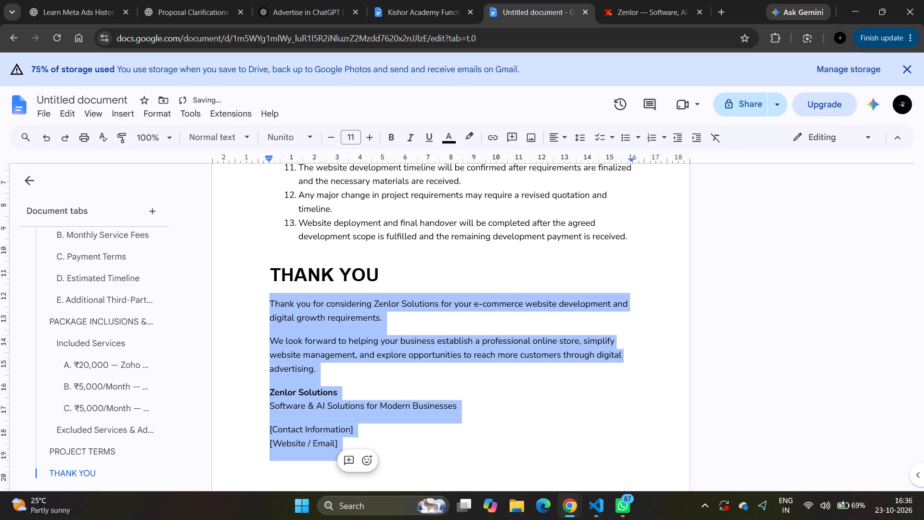
# Examine the cover page with its PREPARED FOR and PREPARED BY details, and return to the closing Zenlor Solutions lines.
pyautogui.click(314, 389)
pyautogui.moveTo(270, 392); pyautogui.dragTo(338, 392)
pyautogui.scroll(2, 385, 194)
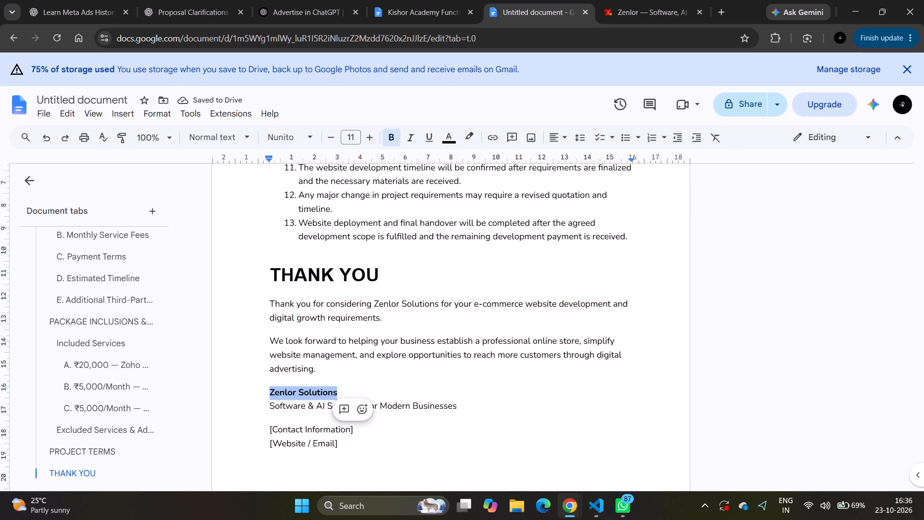
pyautogui.scroll(18, 385, 194)
pyautogui.scroll(19, 385, 194)
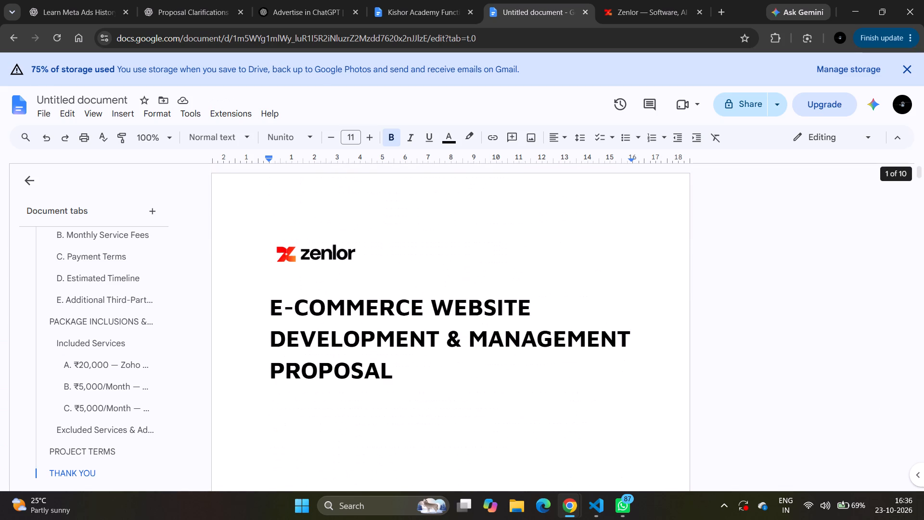
pyautogui.scroll(-11, 385, 194)
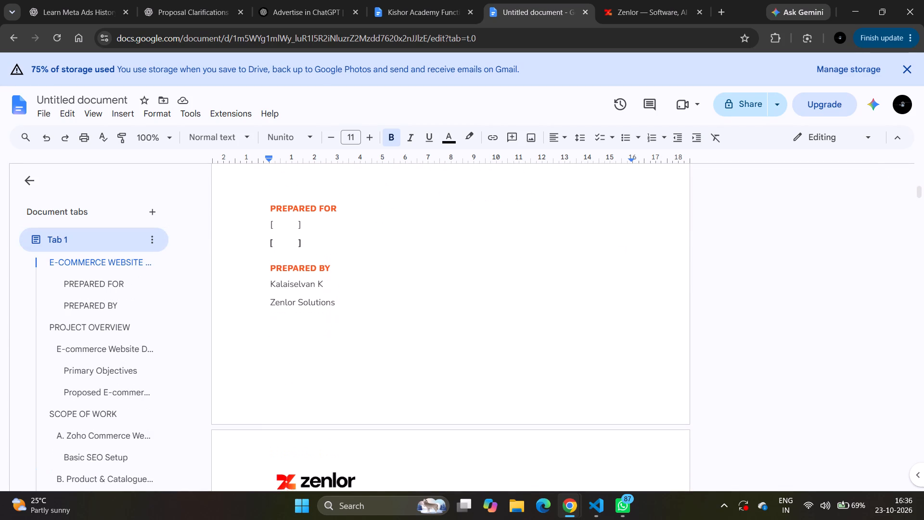
pyautogui.scroll(-10, 385, 194)
pyautogui.scroll(2, 385, 194)
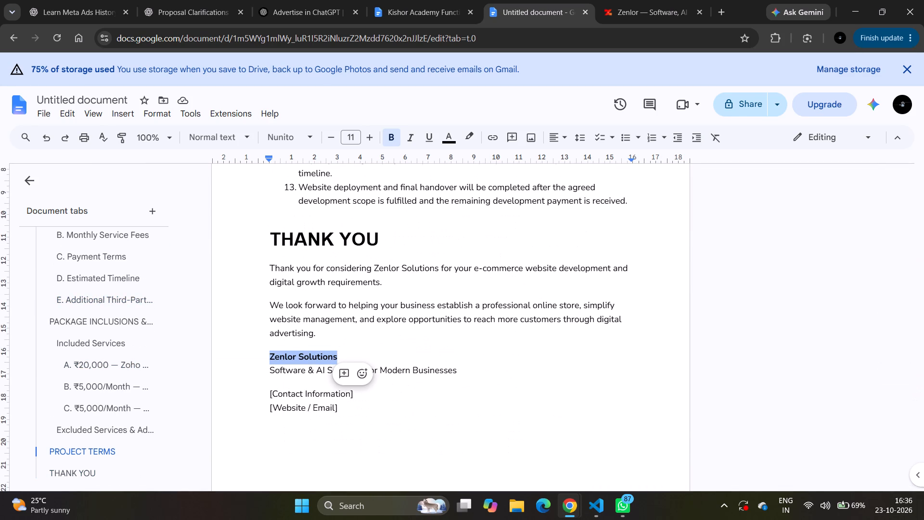
pyautogui.click(316, 339)
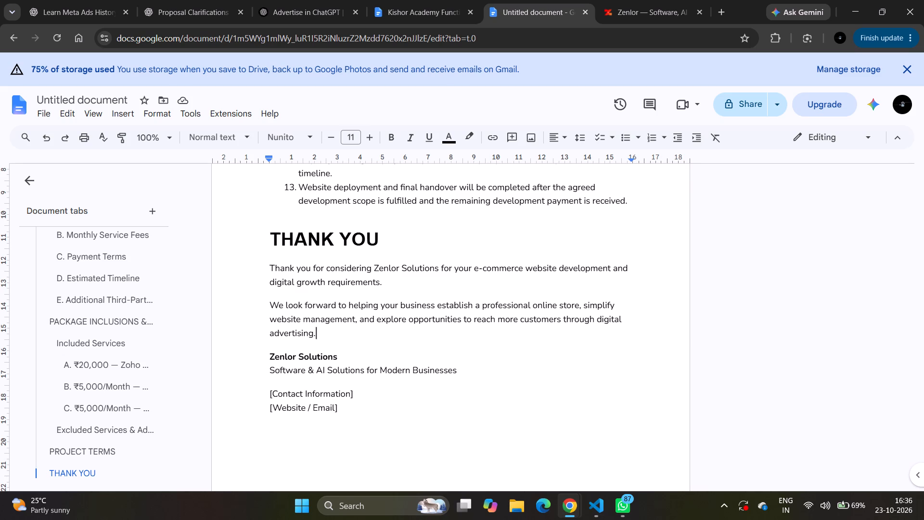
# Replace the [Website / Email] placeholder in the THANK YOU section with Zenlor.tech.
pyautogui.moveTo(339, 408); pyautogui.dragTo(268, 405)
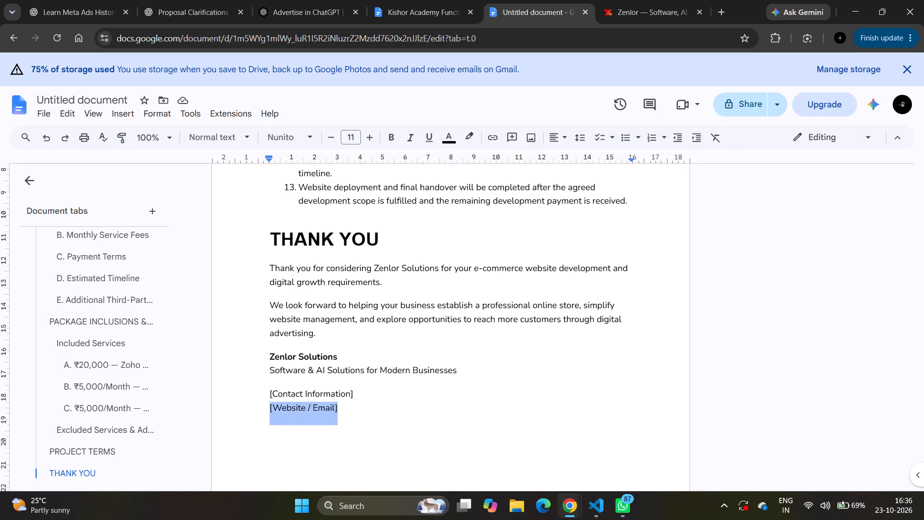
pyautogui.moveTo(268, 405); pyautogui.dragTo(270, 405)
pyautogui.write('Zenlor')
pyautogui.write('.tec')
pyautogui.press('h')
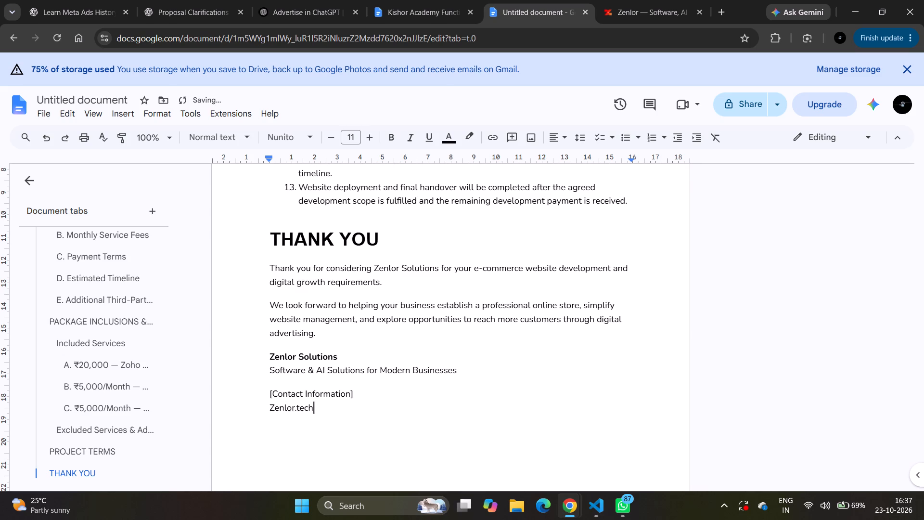
pyautogui.click(665, 0)
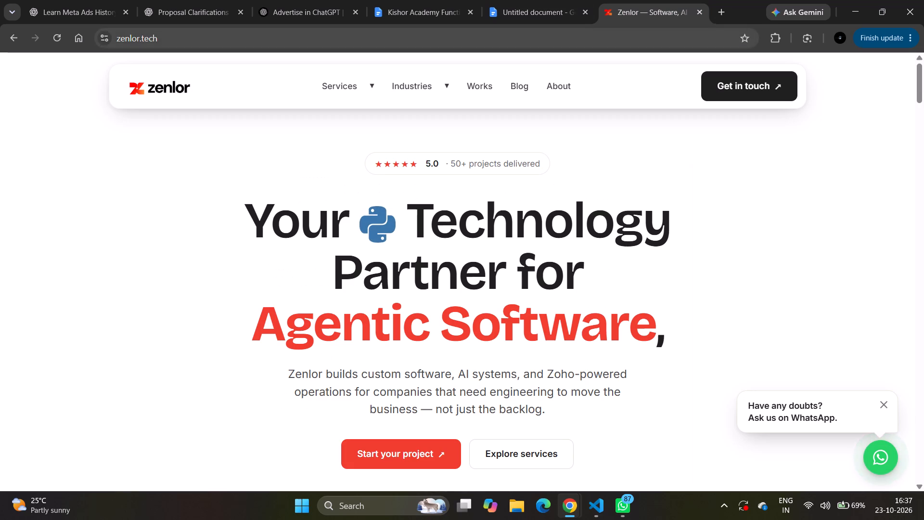
pyautogui.click(206, 43)
pyautogui.hotkey('ctrl', 'c')
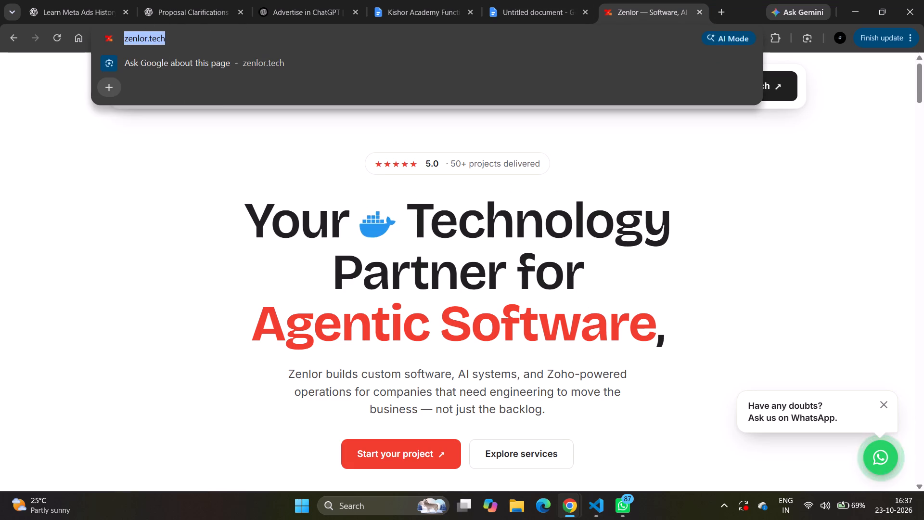
pyautogui.click(516, 0)
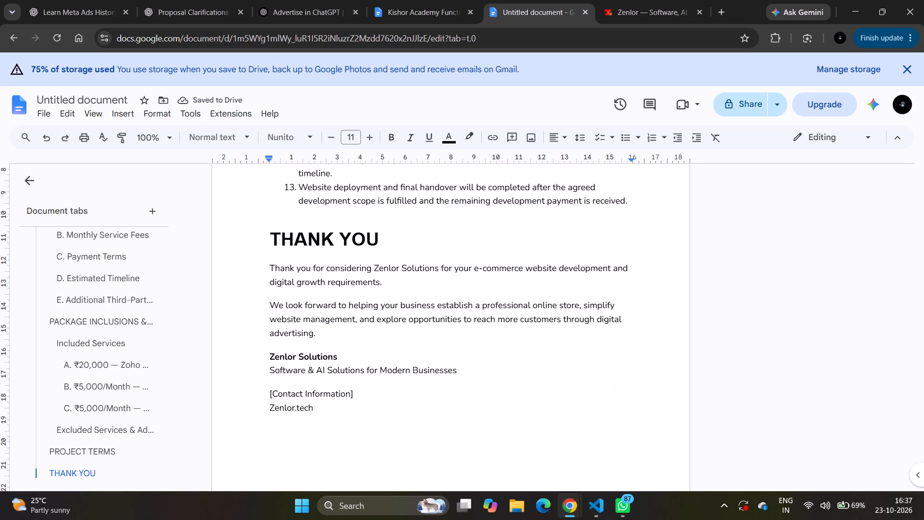
pyautogui.doubleClick(288, 408)
pyautogui.click(288, 408)
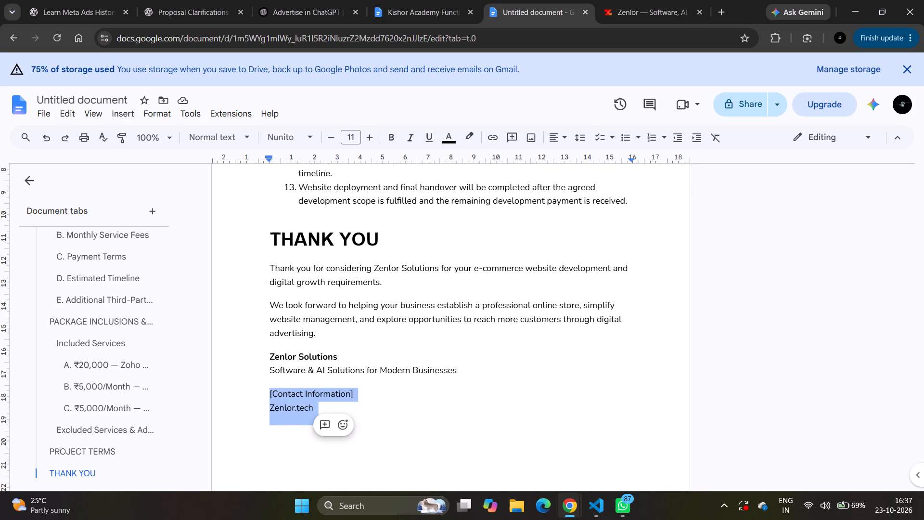
pyautogui.click(288, 408)
pyautogui.moveTo(269, 408); pyautogui.dragTo(314, 406)
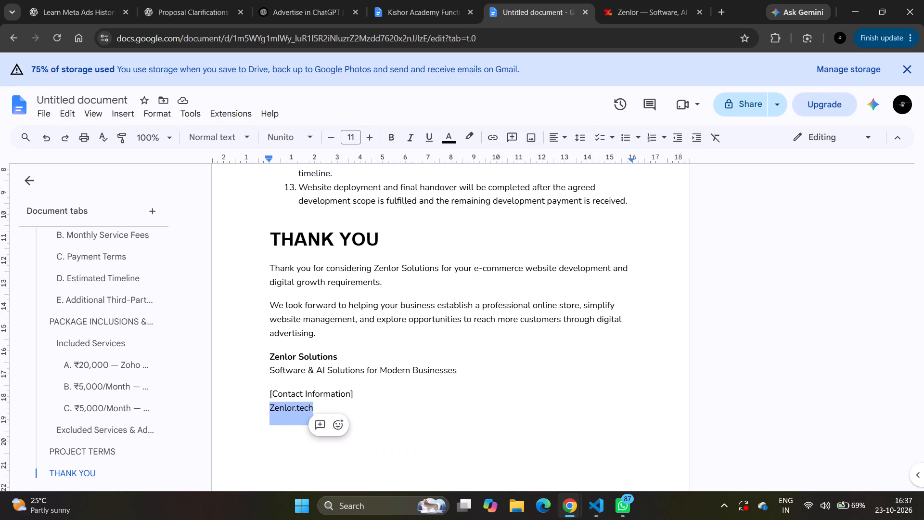
pyautogui.hotkey('ctrl', 'v')
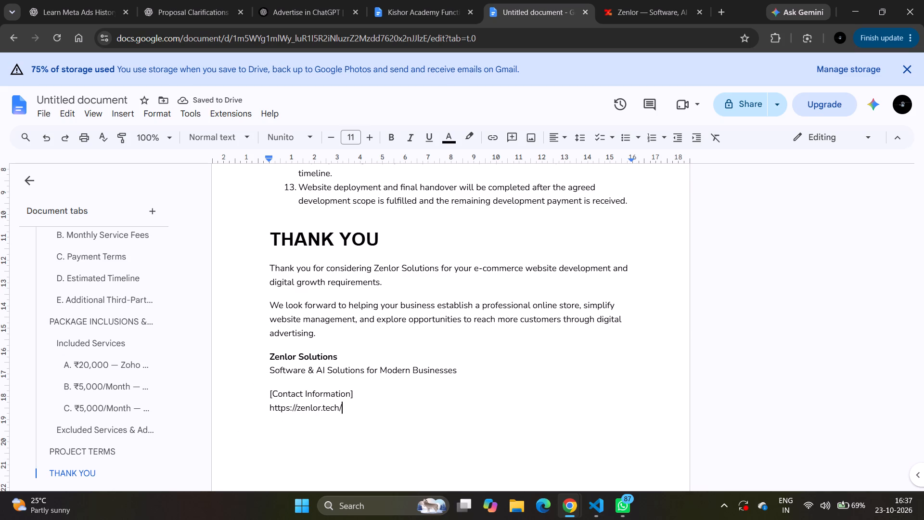
pyautogui.moveTo(298, 410); pyautogui.dragTo(271, 408)
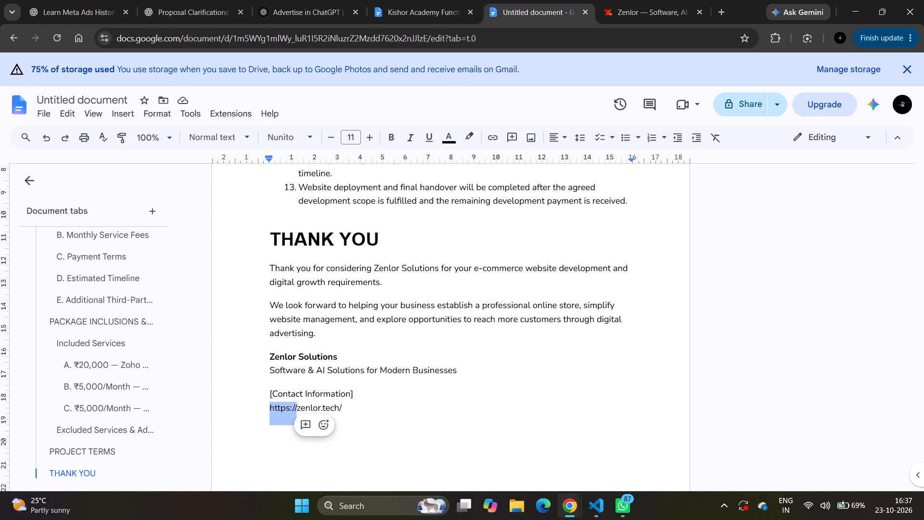
pyautogui.press('BackSpace')
pyautogui.click(320, 407)
pyautogui.press('BackSpace')
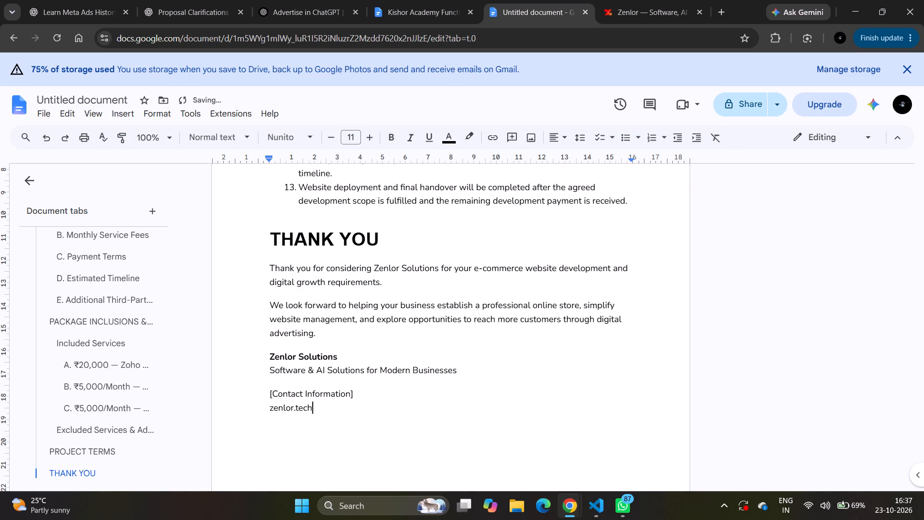
pyautogui.tripleClick(286, 410)
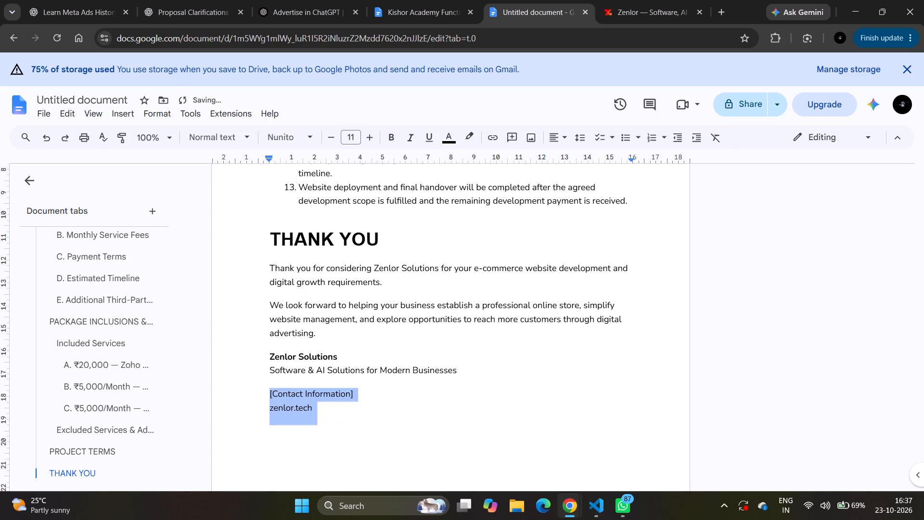
pyautogui.click(286, 410)
pyautogui.moveTo(317, 408); pyautogui.dragTo(270, 410)
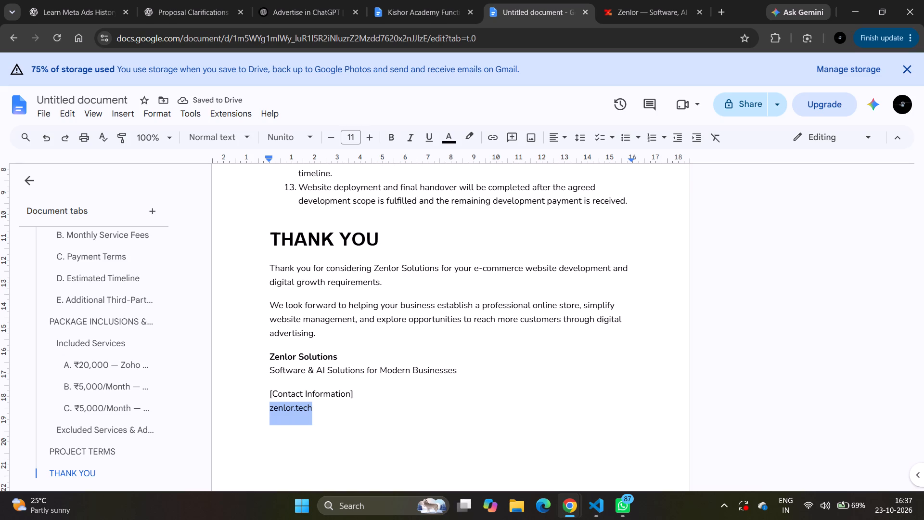
pyautogui.moveTo(270, 410); pyautogui.dragTo(270, 410)
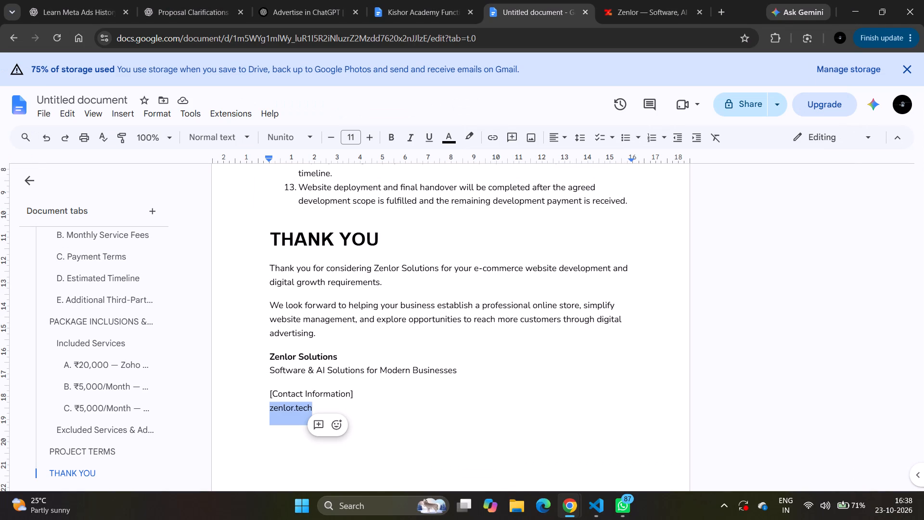
pyautogui.click(486, 136)
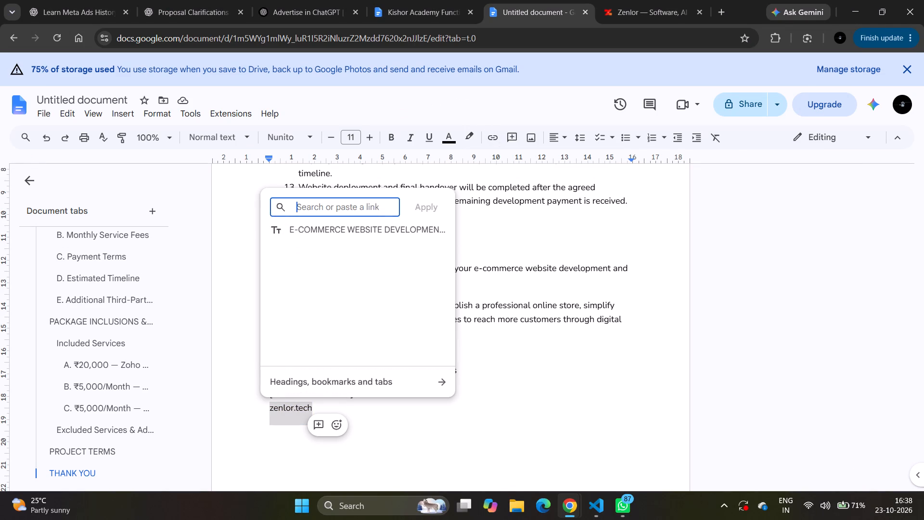
pyautogui.hotkey('ctrl', 'v')
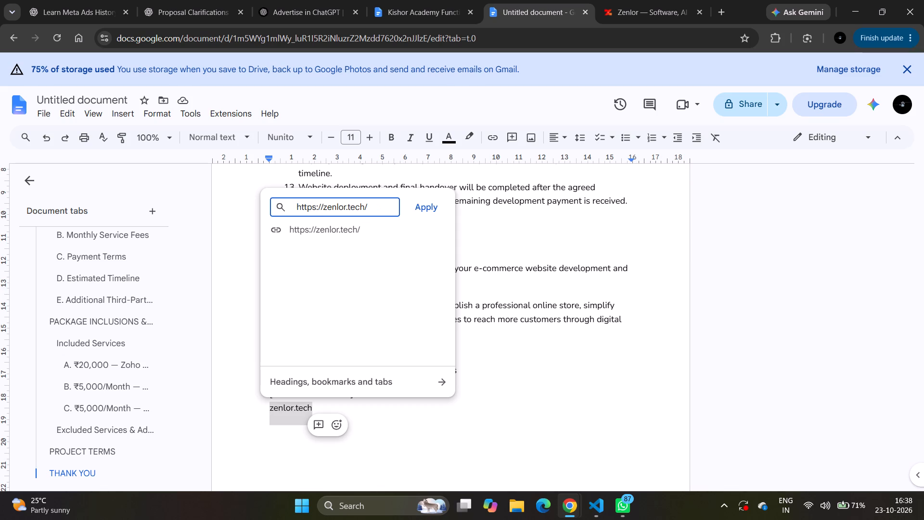
pyautogui.click(415, 212)
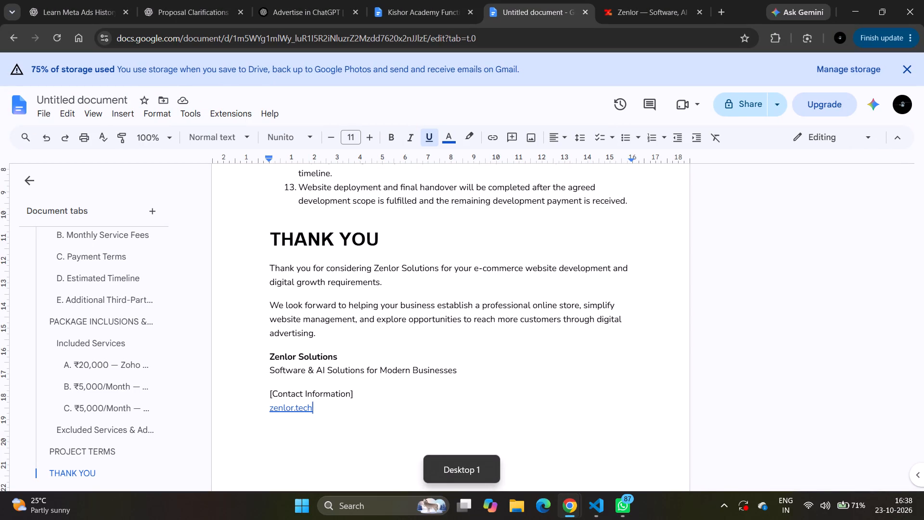
# Examine the Kishor Academy Functional Document through to its closing Document Approval & Sign-Off section for reference on how it ends.
pyautogui.click(386, 0)
pyautogui.scroll(-7, 419, 303)
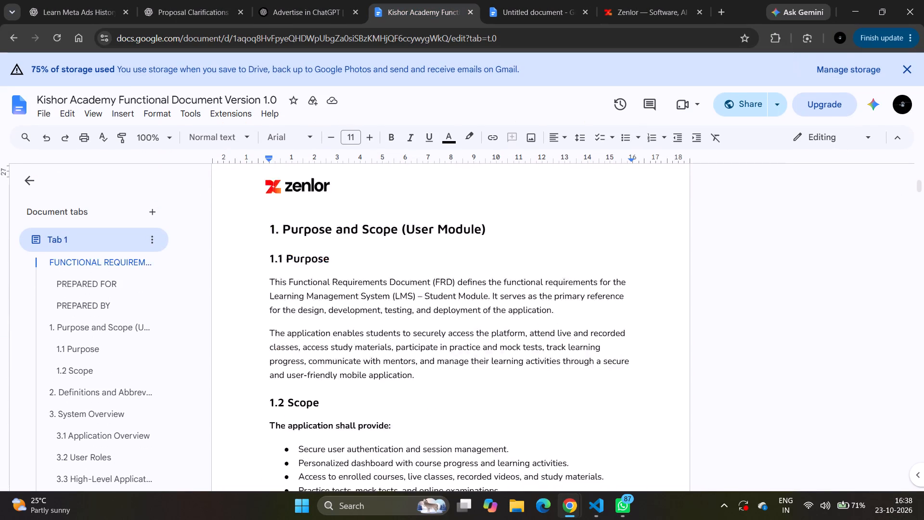
pyautogui.scroll(-19, 419, 303)
pyautogui.scroll(-7, 419, 303)
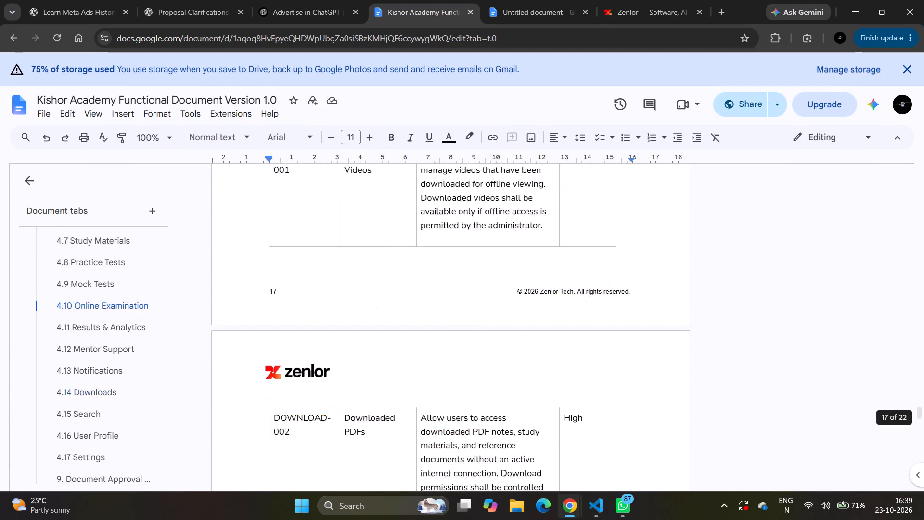
pyautogui.scroll(-10, 419, 303)
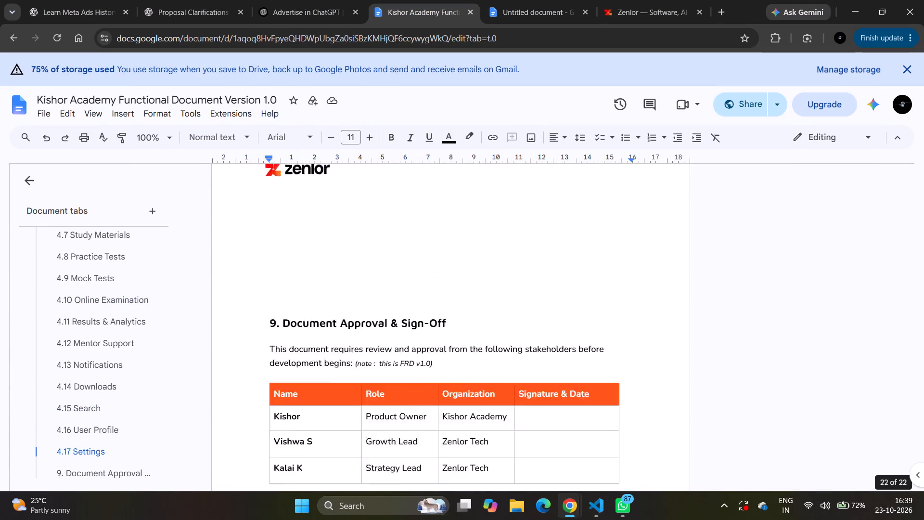
pyautogui.scroll(-3, 419, 303)
pyautogui.scroll(4, 419, 303)
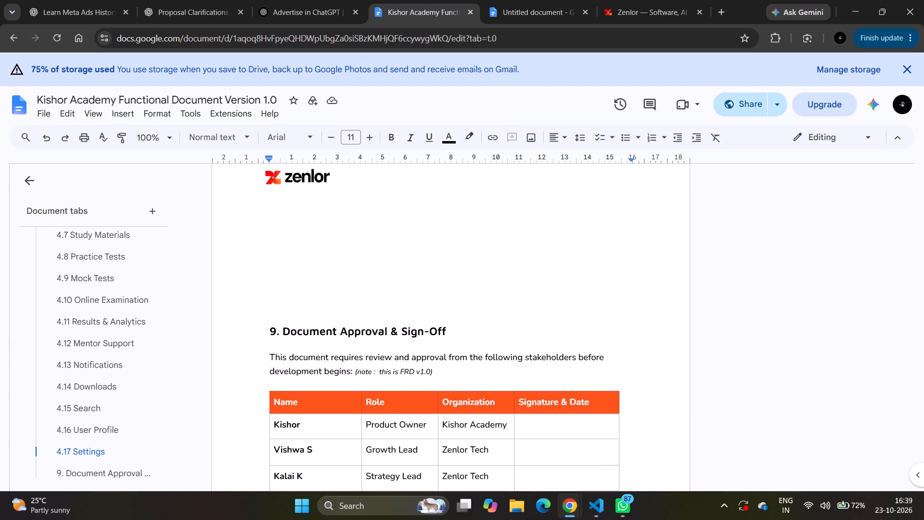